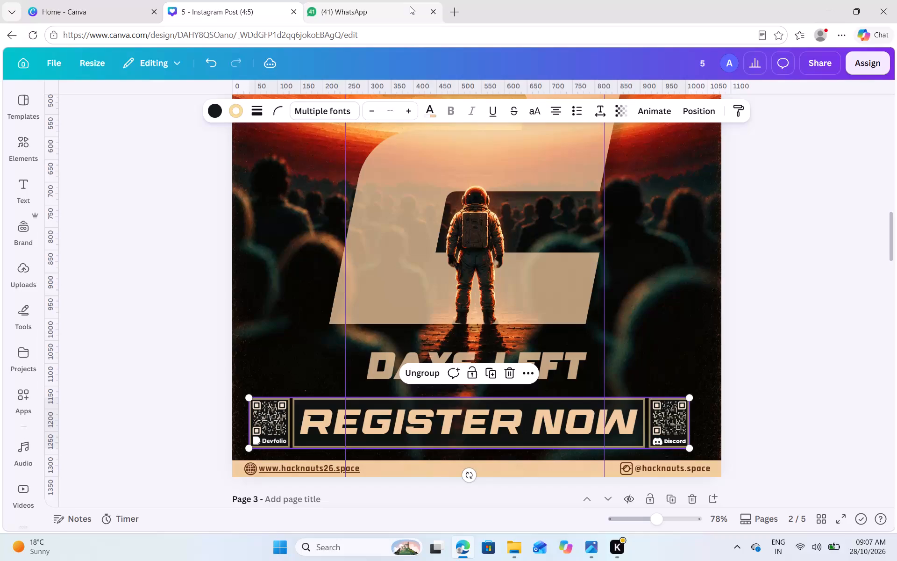
# Open the GNE'S-APEX-2026 design from the Canva home page and bring it into view.
pyautogui.click(117, 0)
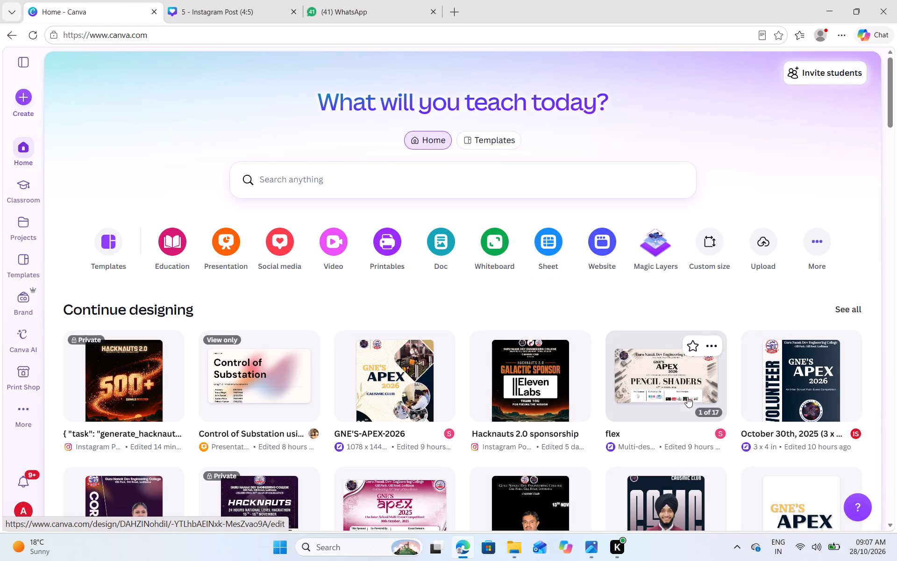
pyautogui.click(402, 377)
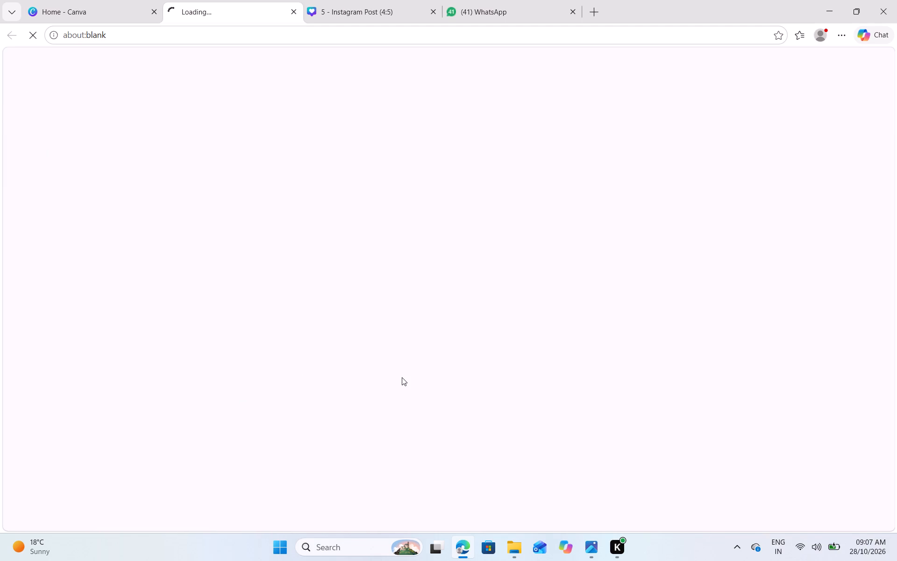
pyautogui.click(414, 0)
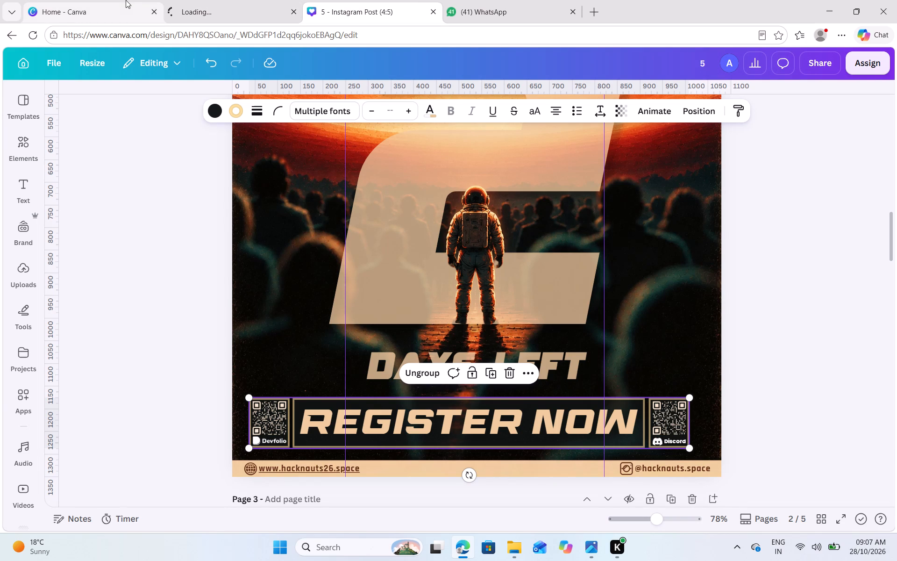
pyautogui.click(244, 1)
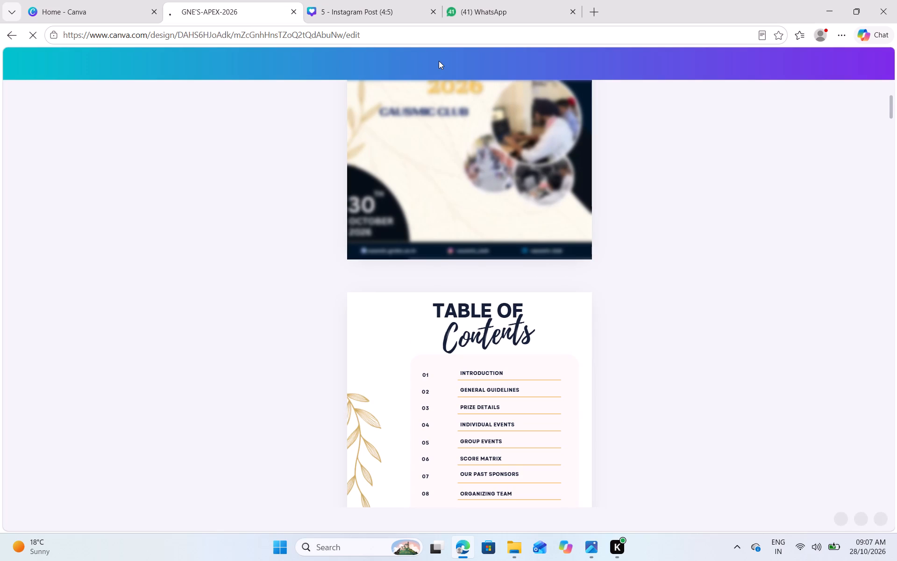
# Look through the pages of the GNE'S-APEX-2026 brochure, from the cover past the table of contents.
pyautogui.scroll(-3, 439, 61)
pyautogui.click(656, 356)
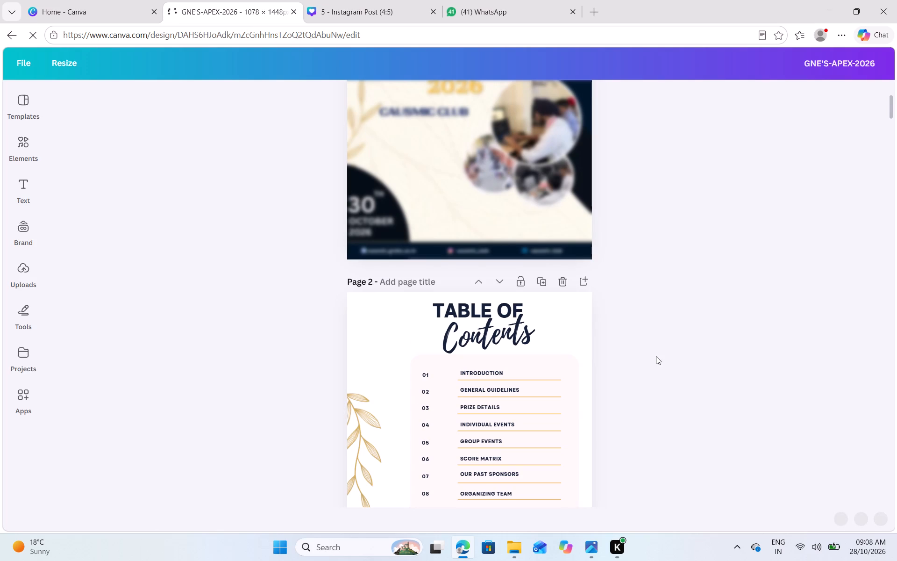
pyautogui.scroll(-1, 673, 162)
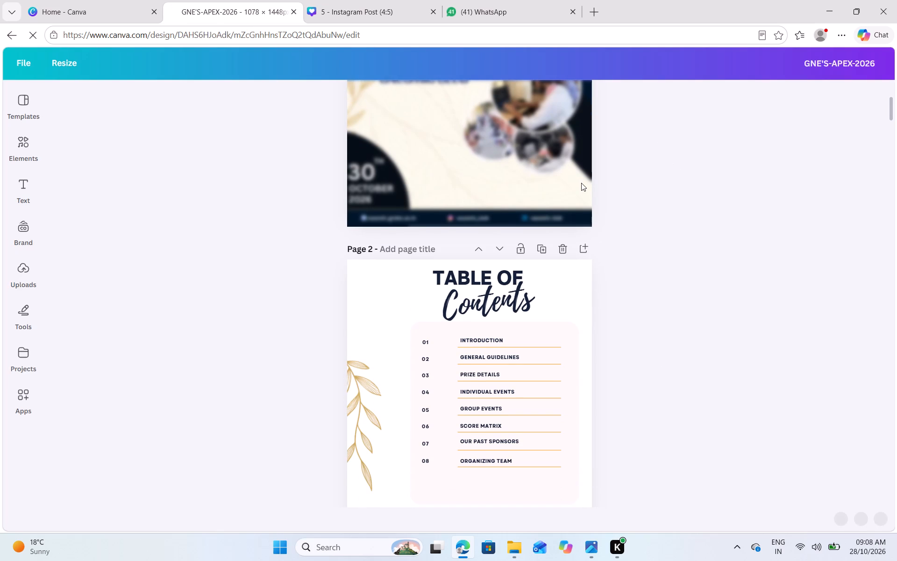
pyautogui.scroll(-5, 581, 183)
pyautogui.press('Down')
pyautogui.scroll(-3, 581, 183)
pyautogui.press('Down')
pyautogui.press('Down')
pyautogui.press('Down')
pyautogui.press('Down')
pyautogui.press('Down')
pyautogui.press('Down')
pyautogui.scroll(-10, 581, 183)
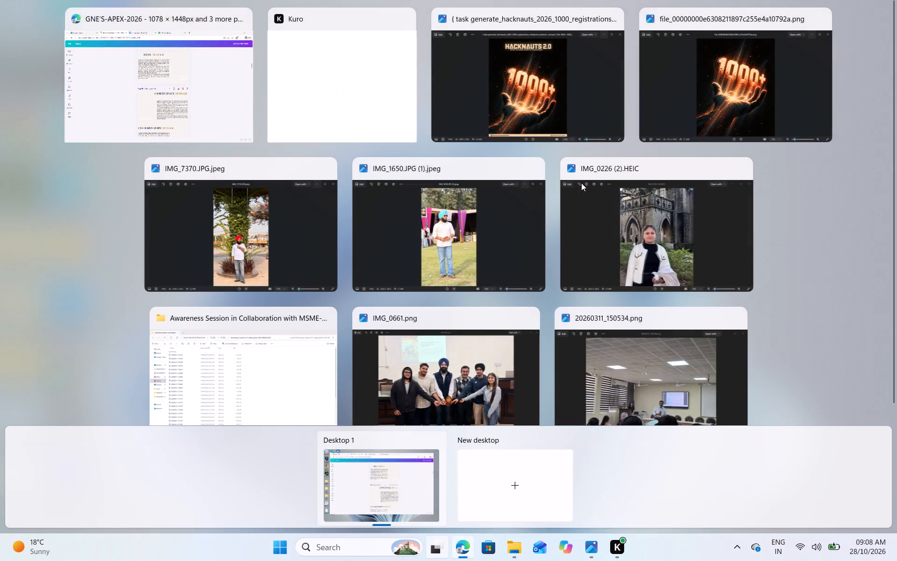
# Switch to the GNE'S-APEX-2026 design in Edge and look through its pages from the coordinator's messages to the closing college page.
pyautogui.press('Down')
pyautogui.press('Down')
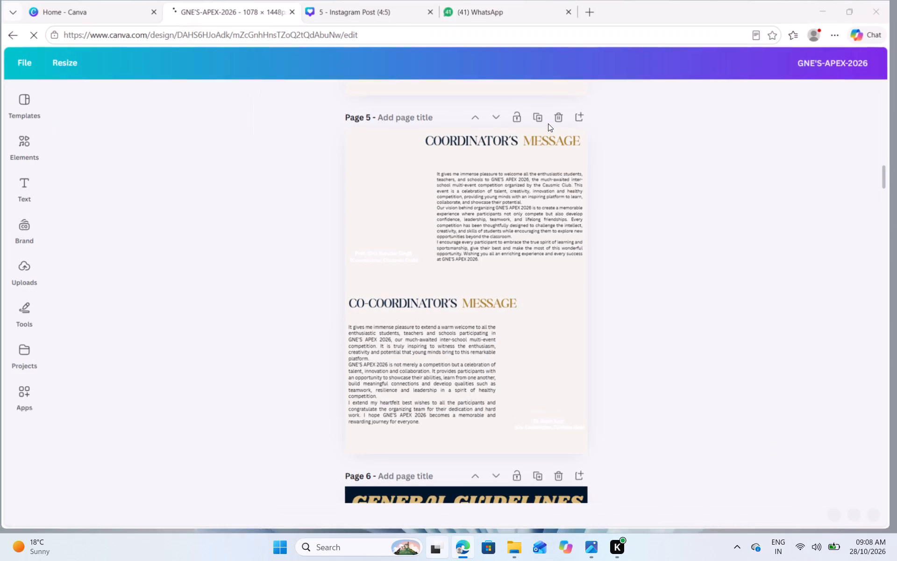
pyautogui.scroll(-8, 446, 321)
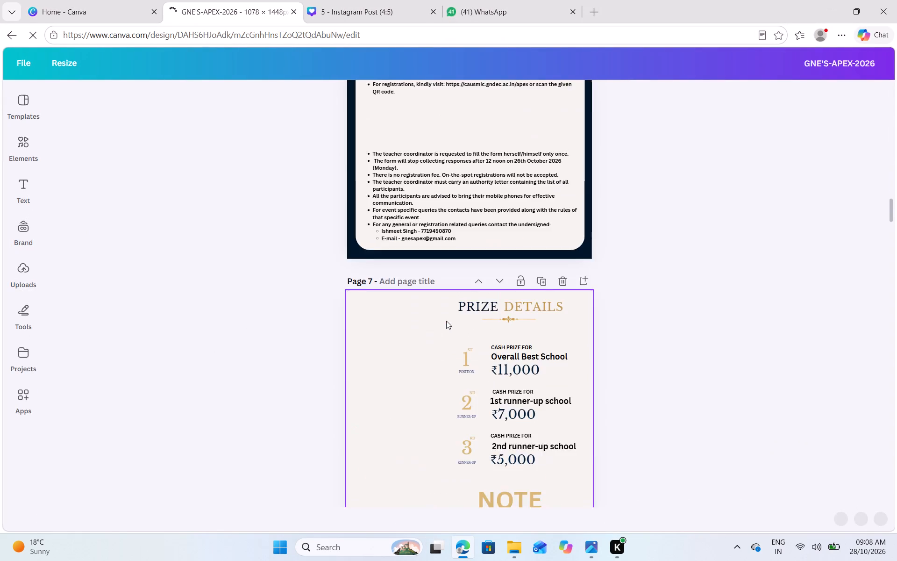
pyautogui.scroll(-12, 446, 321)
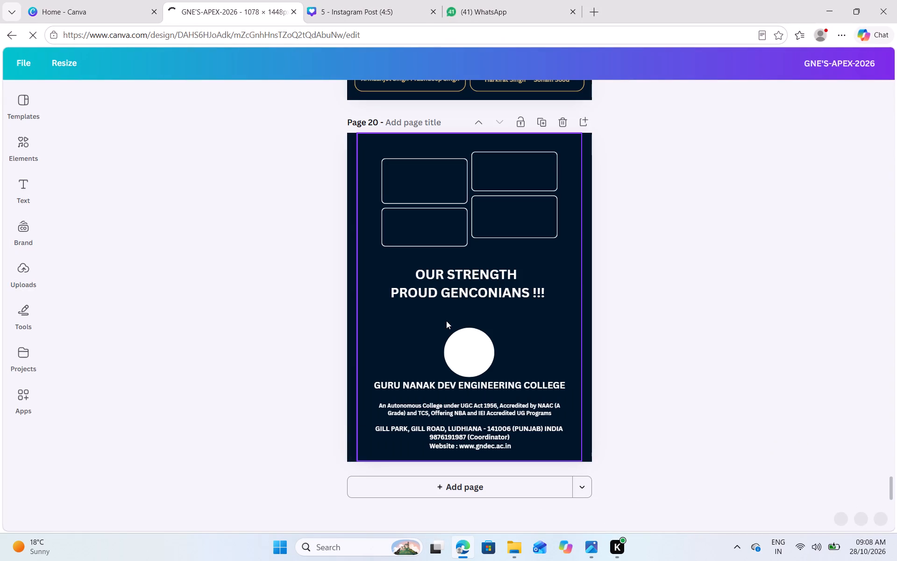
pyautogui.scroll(-3, 446, 321)
pyautogui.scroll(6, 446, 321)
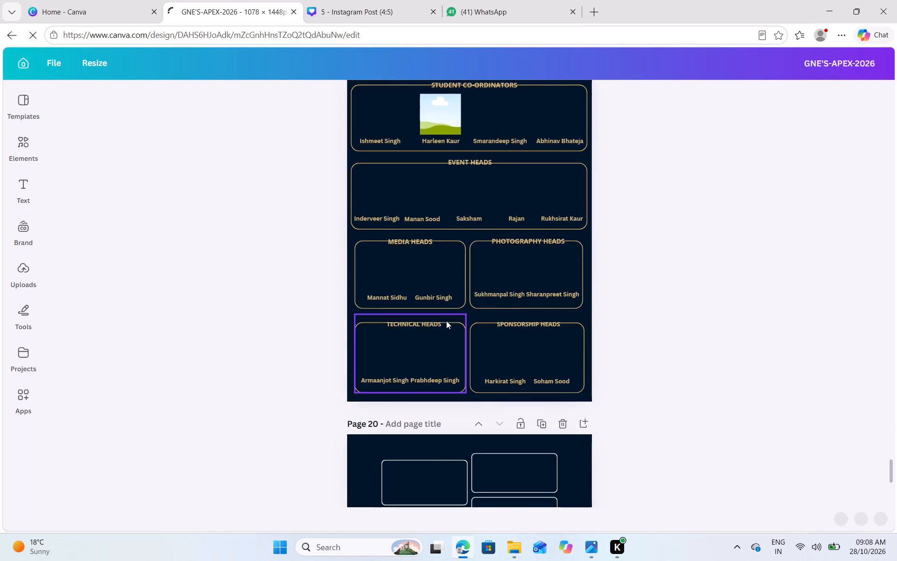
pyautogui.scroll(2, 446, 321)
pyautogui.scroll(-4, 446, 321)
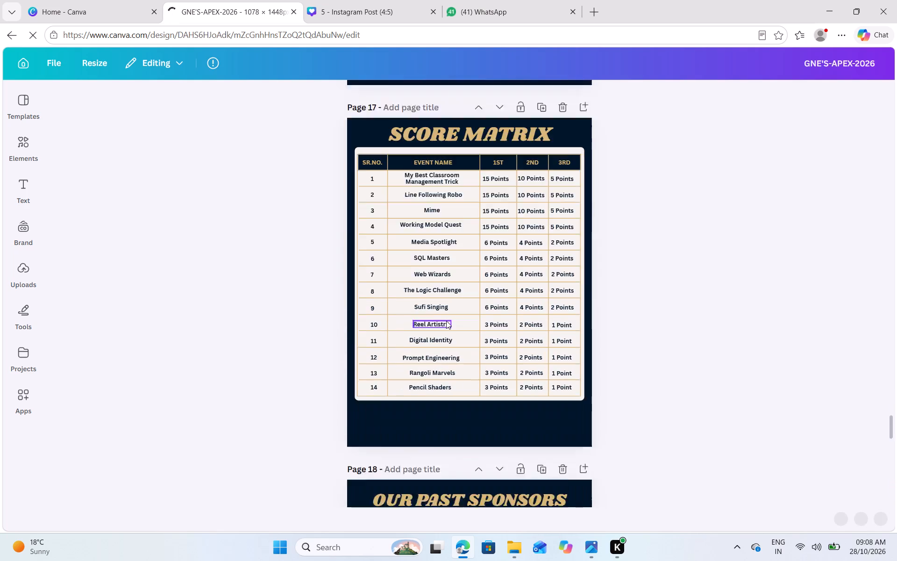
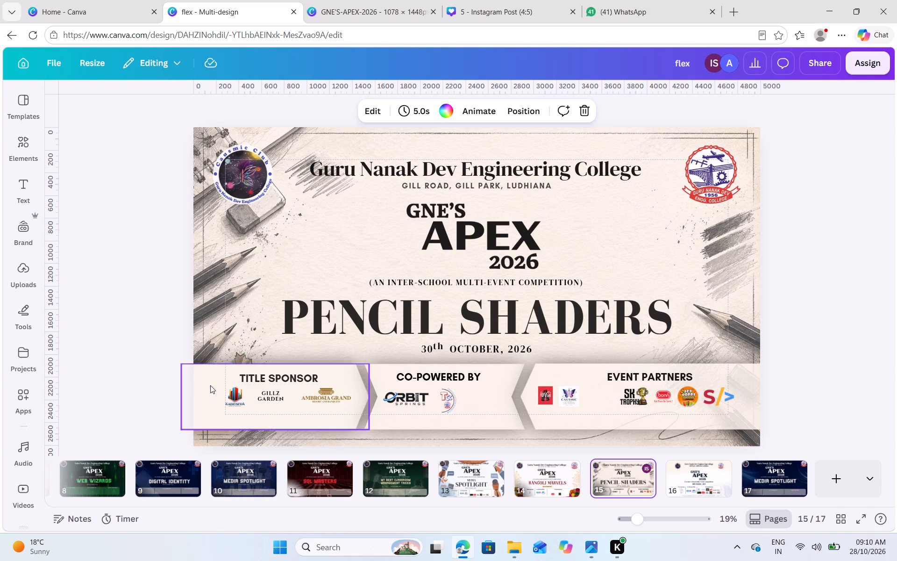
# Group the Title Sponsor logos (building logo, Gillz Garden and Ambrosia Grand) on page 15 and copy the group.
pyautogui.keyDown('shift'); pyautogui.click(237, 394); pyautogui.keyUp('shift')
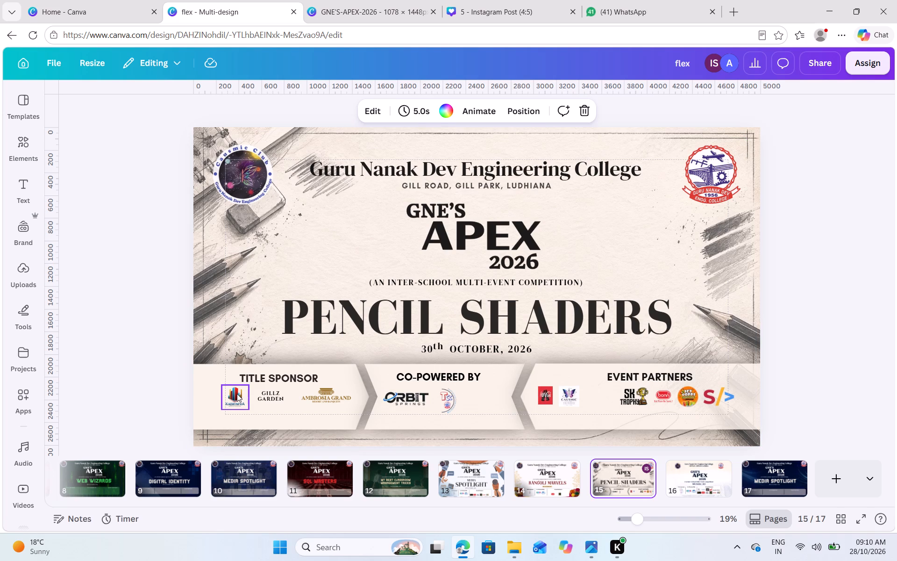
pyautogui.keyDown('shift'); pyautogui.click(282, 396); pyautogui.keyUp('shift')
pyautogui.keyDown('shift'); pyautogui.click(325, 396); pyautogui.keyUp('shift')
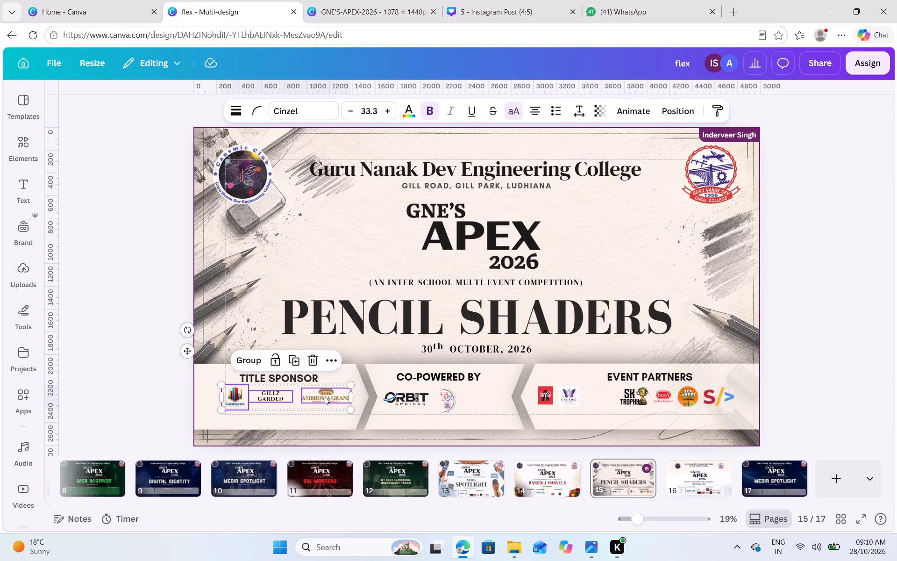
pyautogui.click(257, 356)
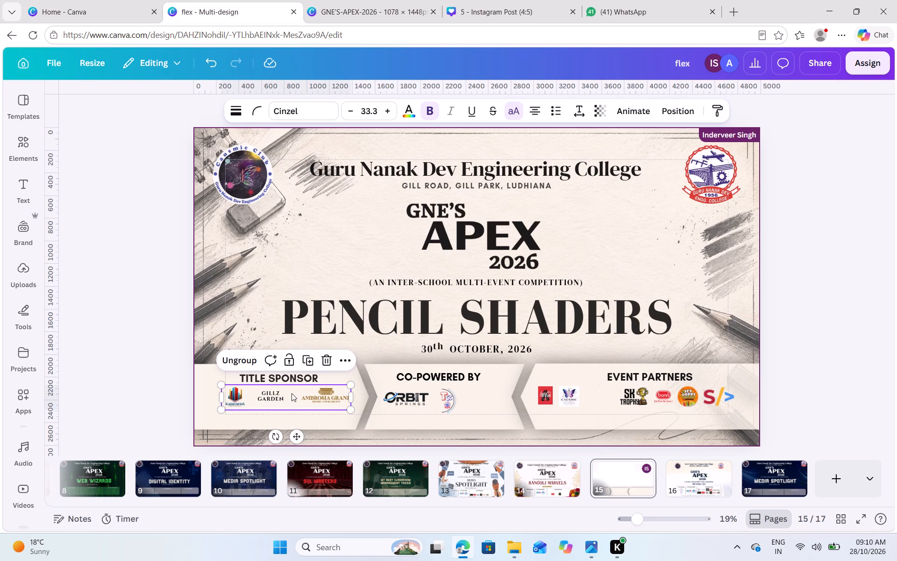
pyautogui.hotkey('ctrl', 'c')
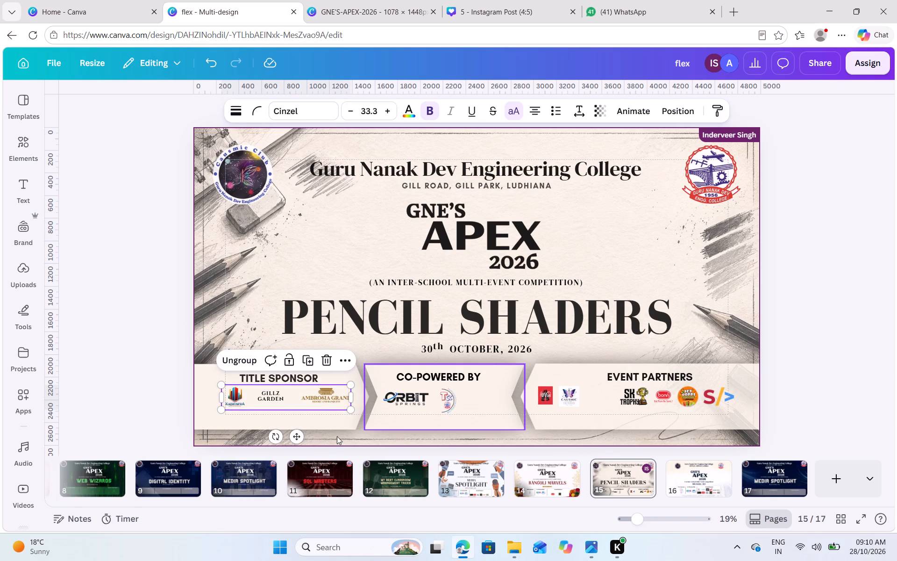
# Replace the single Title Sponsor logo on page 1 with the copied group of title sponsor logos.
pyautogui.hscroll(20, 278, 470)
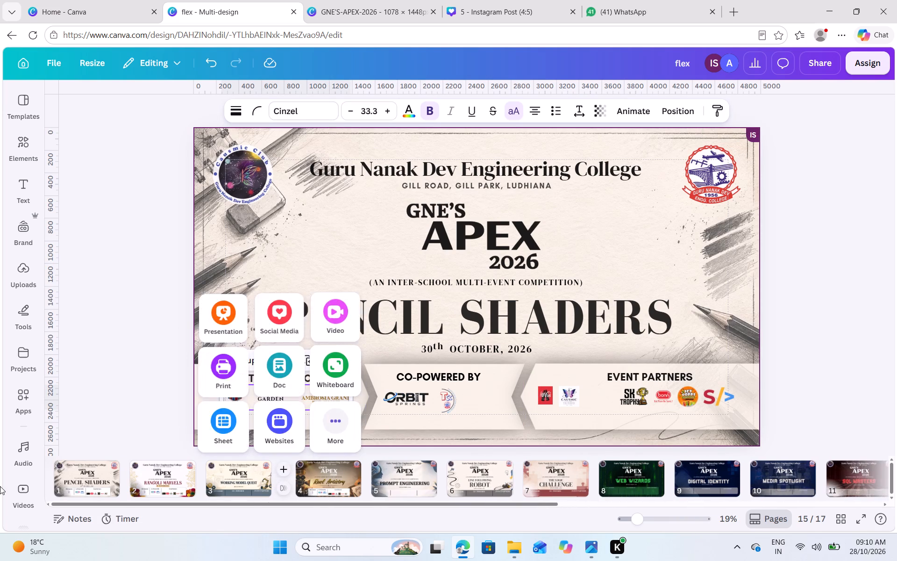
pyautogui.click(97, 485)
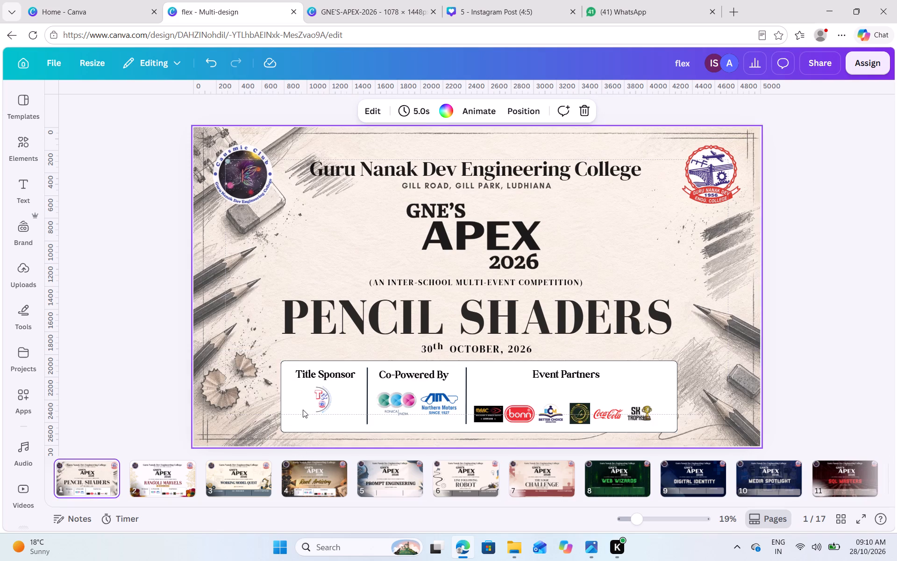
pyautogui.click(322, 400)
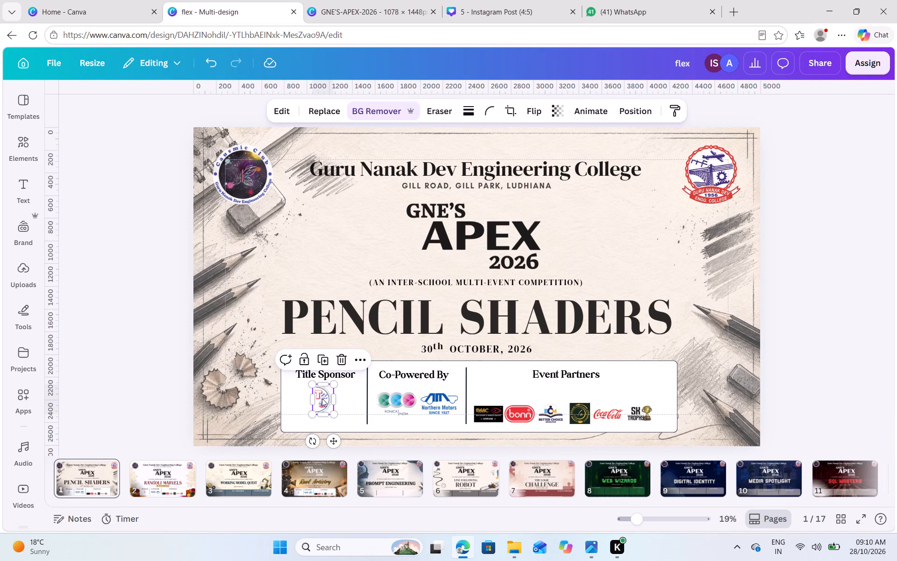
pyautogui.click(342, 360)
pyautogui.hotkey('ctrl', 'v')
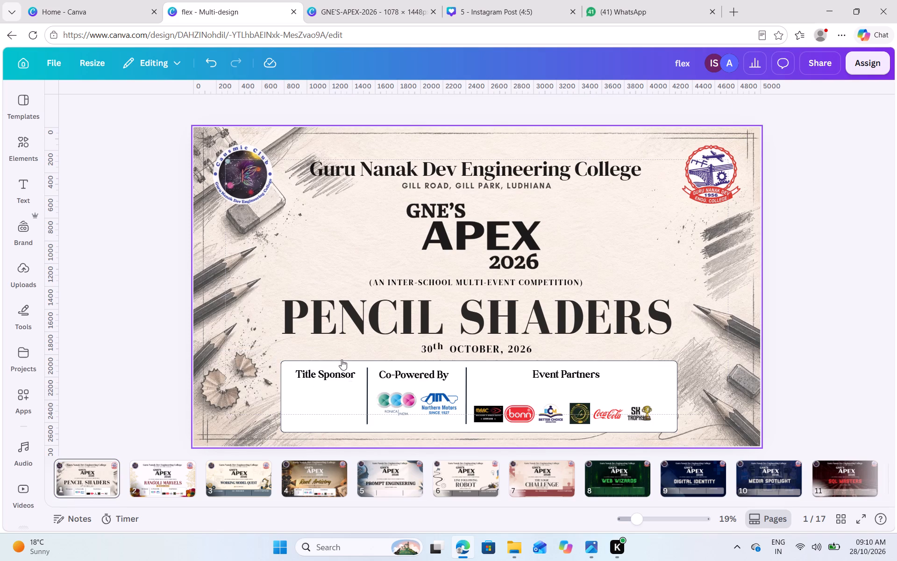
# Widen the white sponsor box on page 1 in both directions so it spans nearly the full banner width.
pyautogui.click(332, 425)
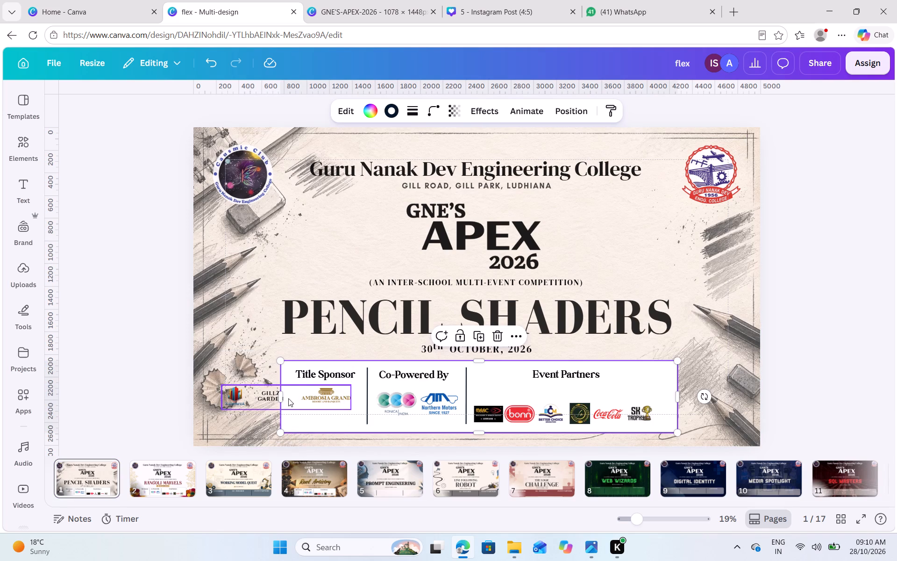
pyautogui.moveTo(280, 395); pyautogui.dragTo(222, 392)
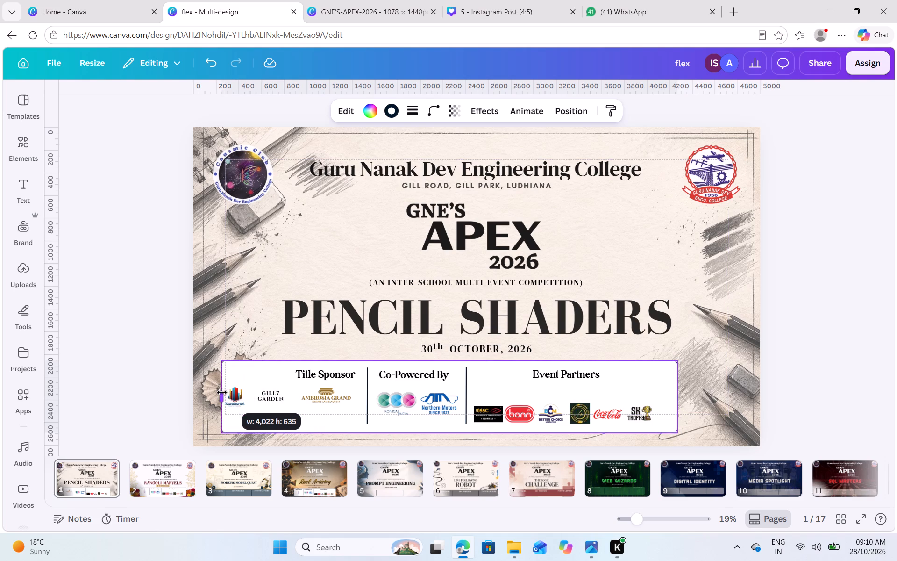
pyautogui.moveTo(222, 392); pyautogui.dragTo(207, 392)
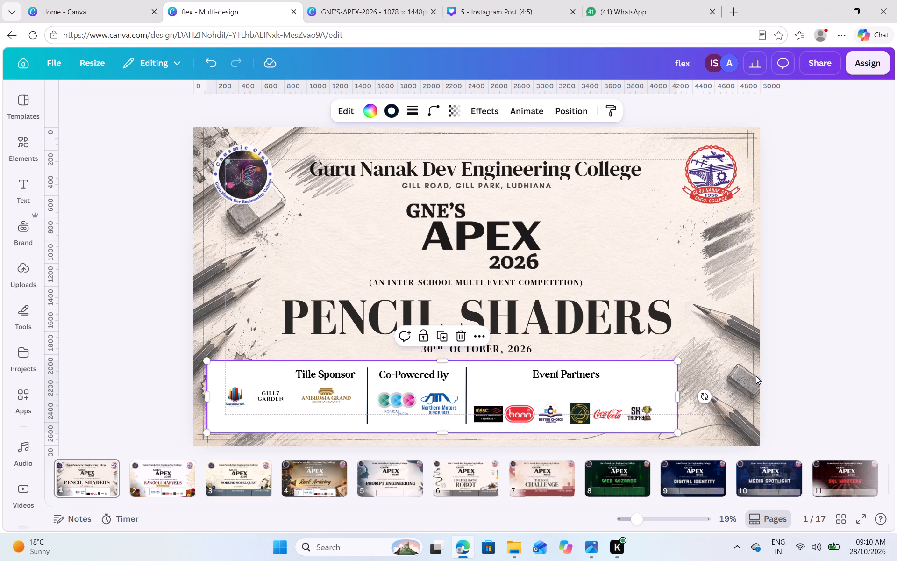
pyautogui.moveTo(678, 397); pyautogui.dragTo(691, 398)
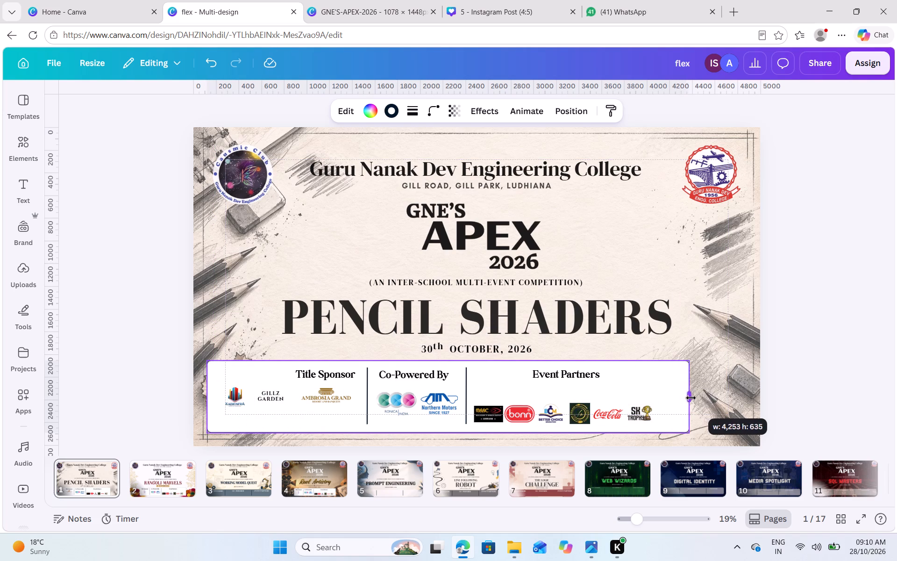
pyautogui.moveTo(691, 398); pyautogui.dragTo(747, 393)
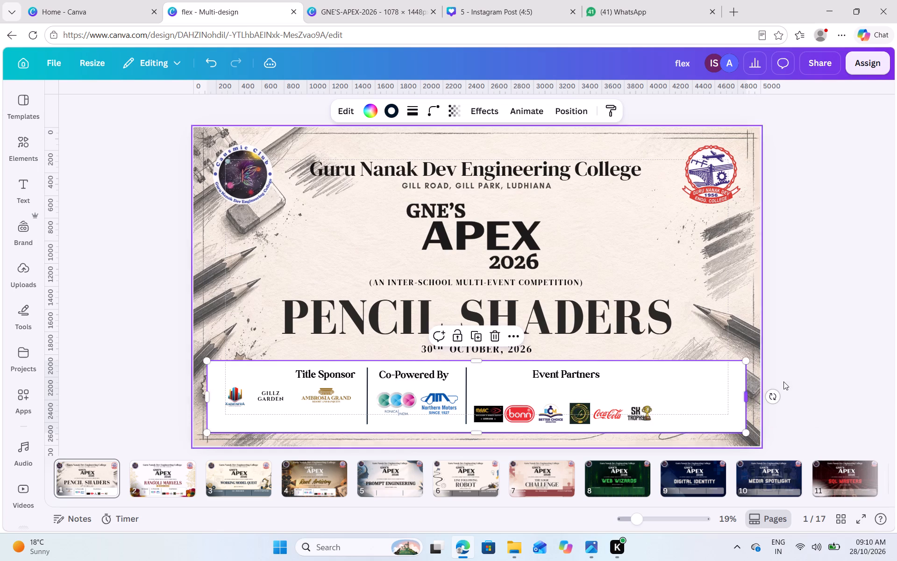
pyautogui.click(824, 372)
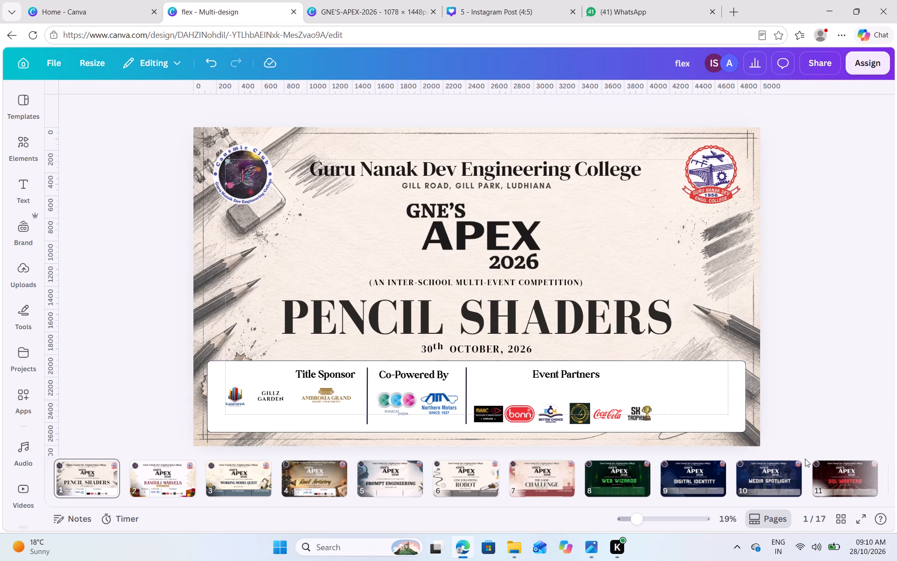
# Group the Orbit Springs logo with the round logo beside it under Co-Powered By on page 15 and copy the group.
pyautogui.hscroll(-5, 785, 486)
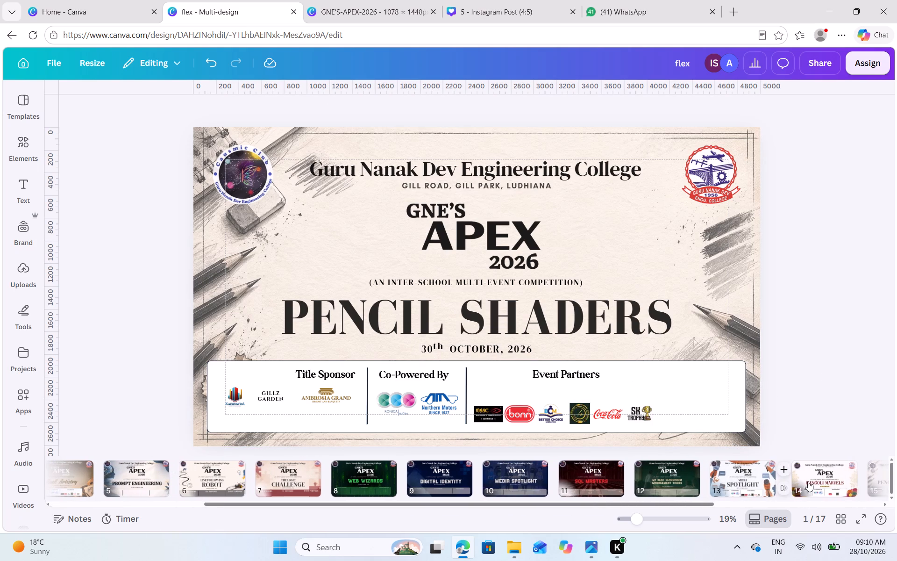
pyautogui.hscroll(-3, 802, 472)
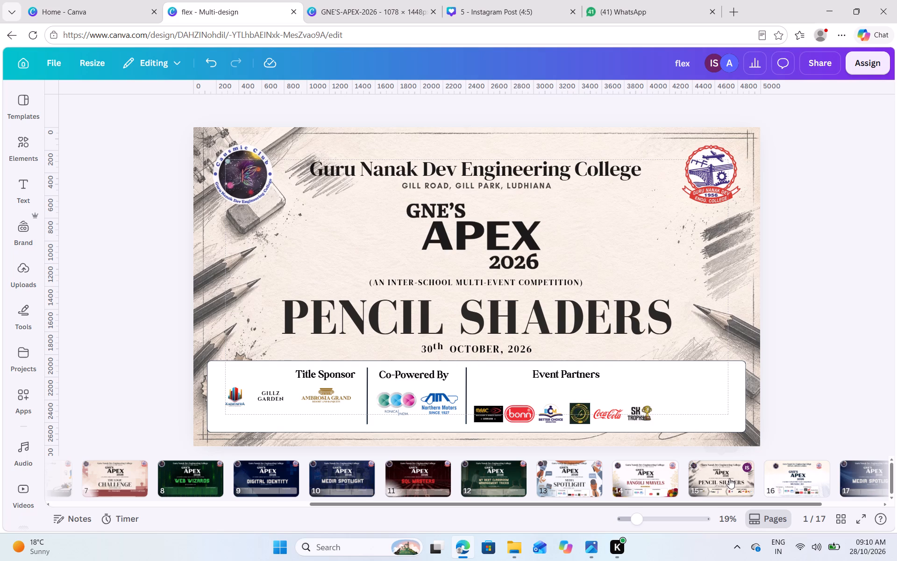
pyautogui.click(729, 478)
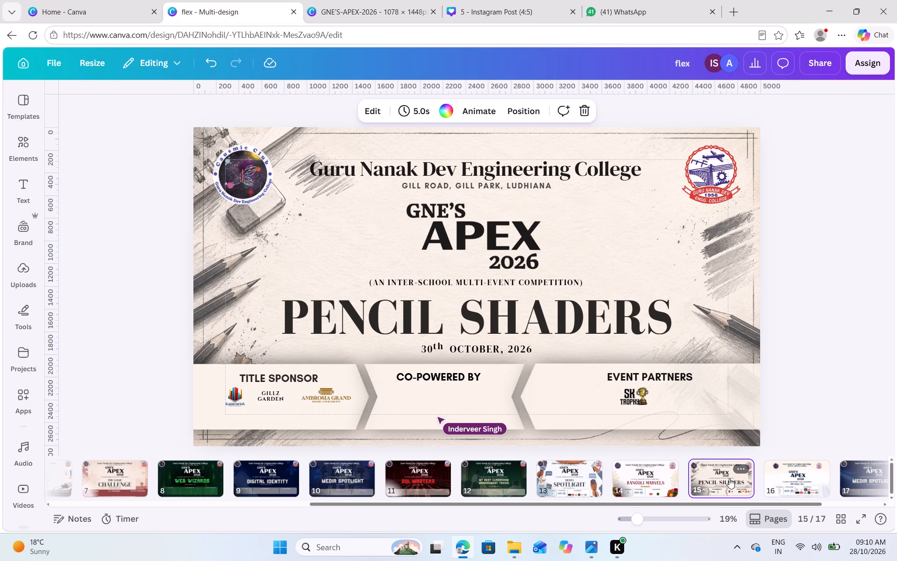
pyautogui.click(407, 398)
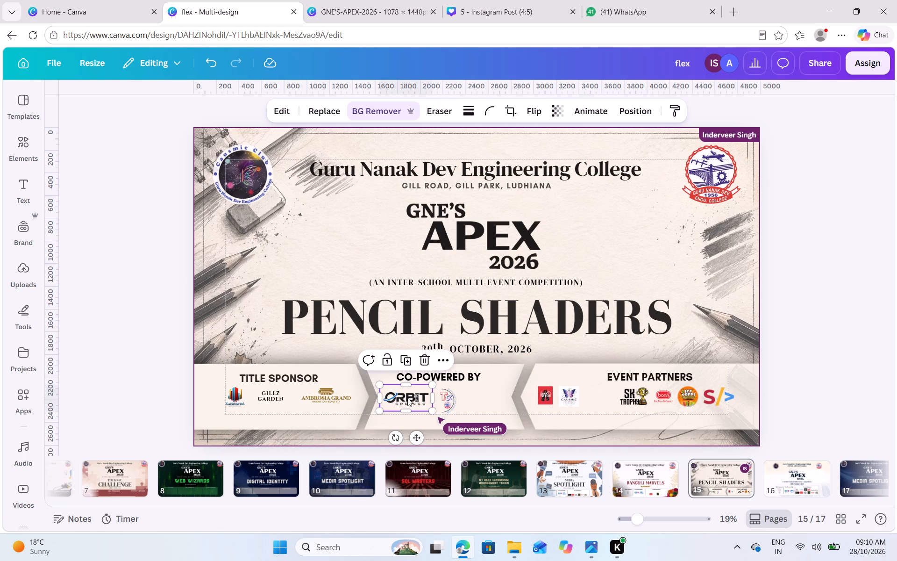
pyautogui.keyDown('shift'); pyautogui.click(450, 399); pyautogui.keyUp('shift')
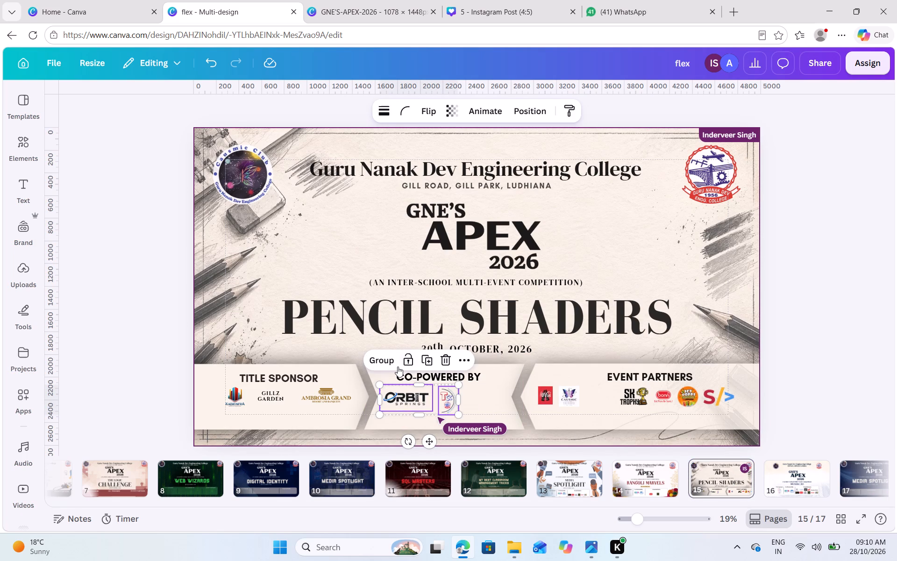
pyautogui.click(383, 357)
pyautogui.hotkey('ctrl', 'c')
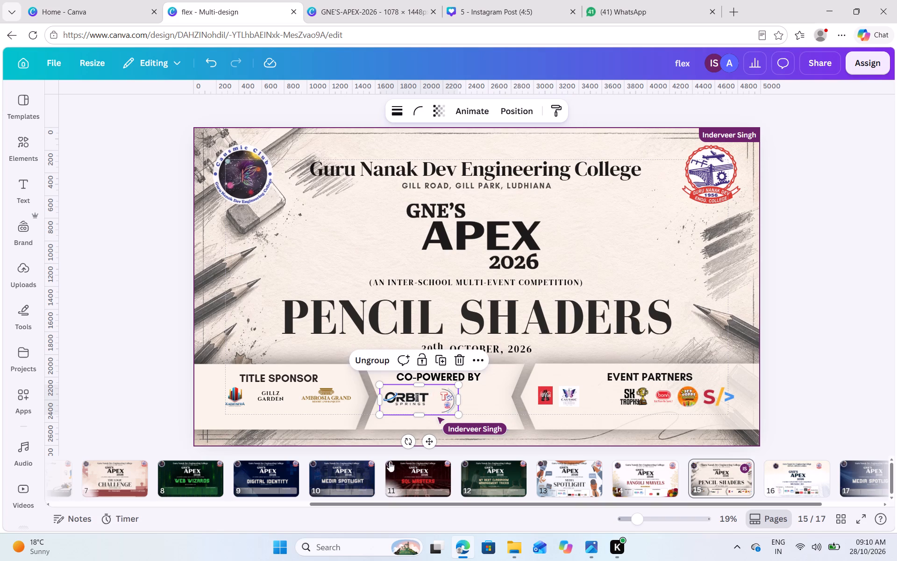
# Replace the Konica and Northern Motors logos under Co-Powered By on page 1 with the copied Orbit Springs group.
pyautogui.hscroll(12, 361, 465)
pyautogui.click(70, 475)
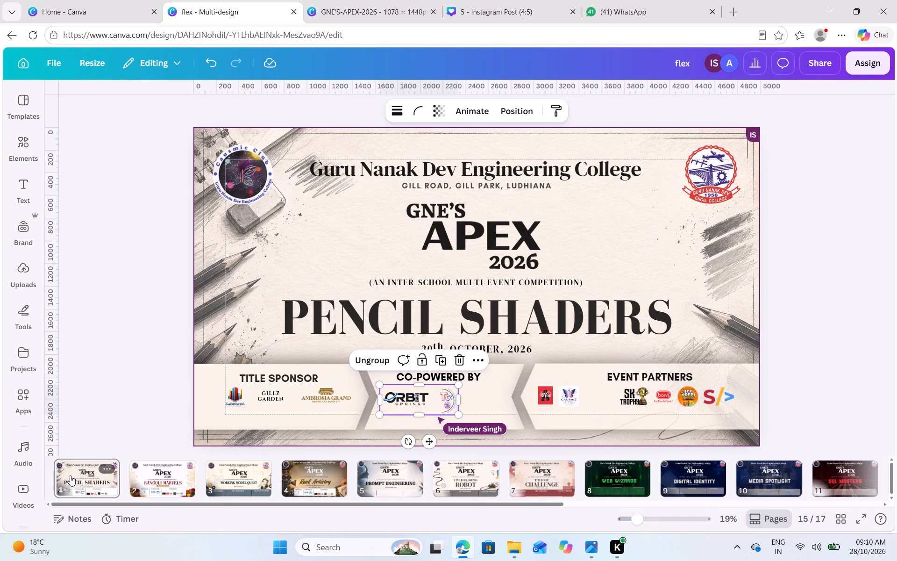
pyautogui.click(396, 402)
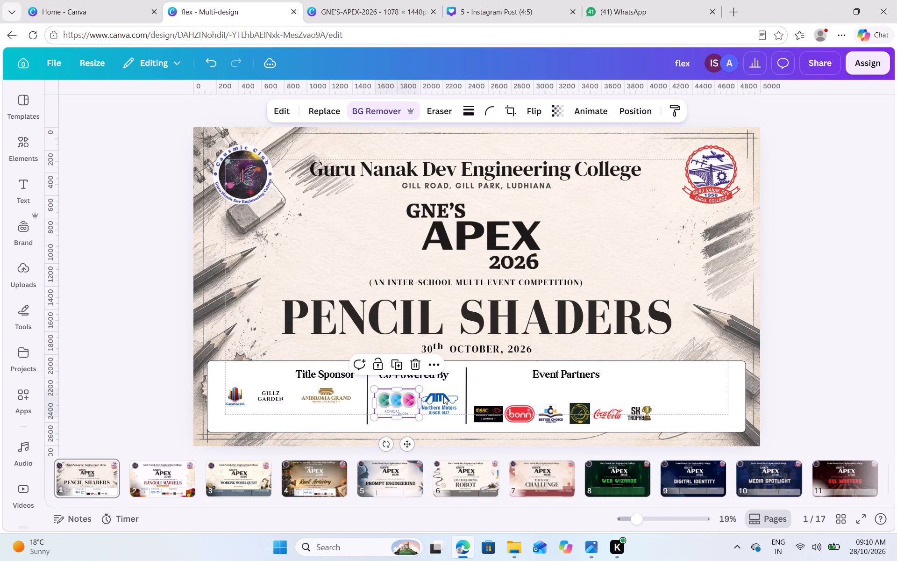
pyautogui.keyDown('shift'); pyautogui.click(447, 402); pyautogui.keyUp('shift')
pyautogui.click(444, 363)
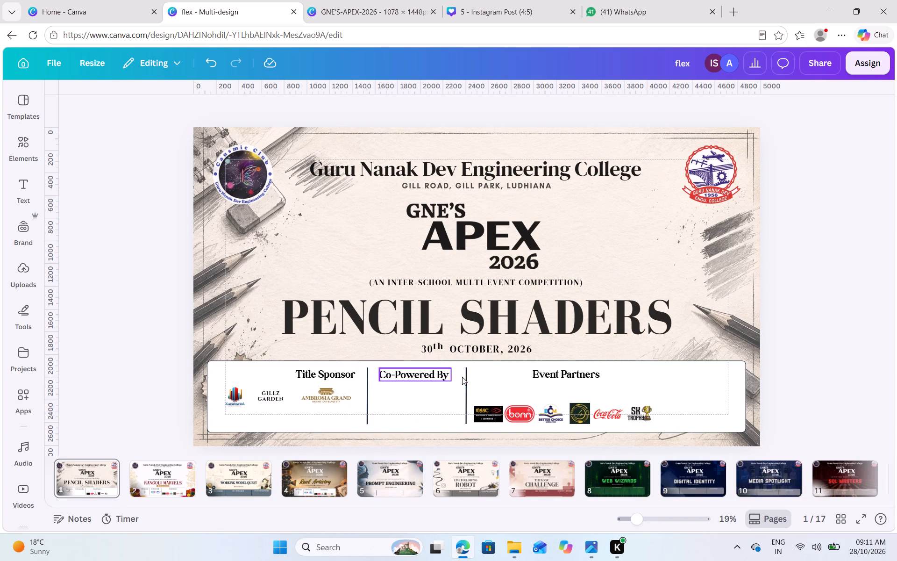
pyautogui.hotkey('ctrl', 'v')
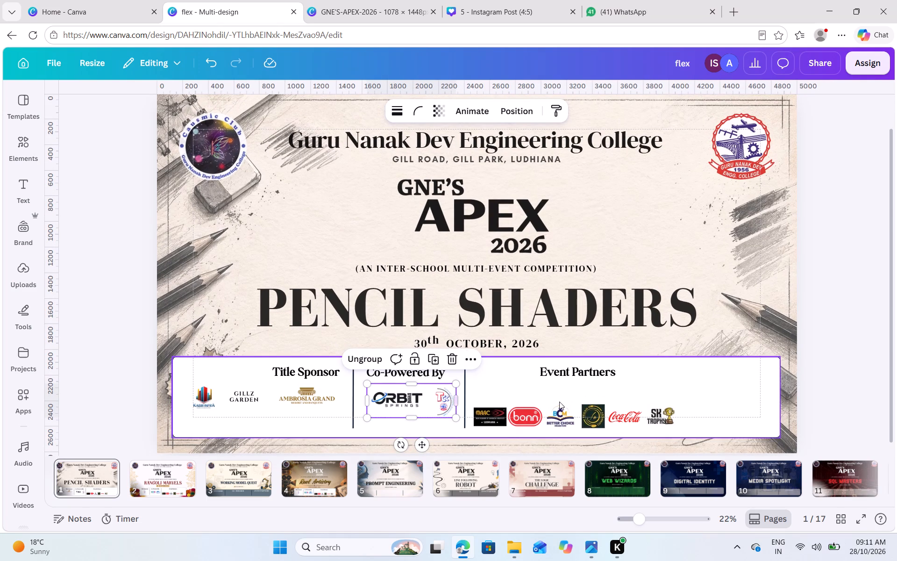
# Delete the MAAC, Bonn, Better Choice and dark green emblem logos from Event Partners on page 1, keeping Coca-Cola and SK Trophy.
pyautogui.moveTo(499, 415); pyautogui.dragTo(552, 413)
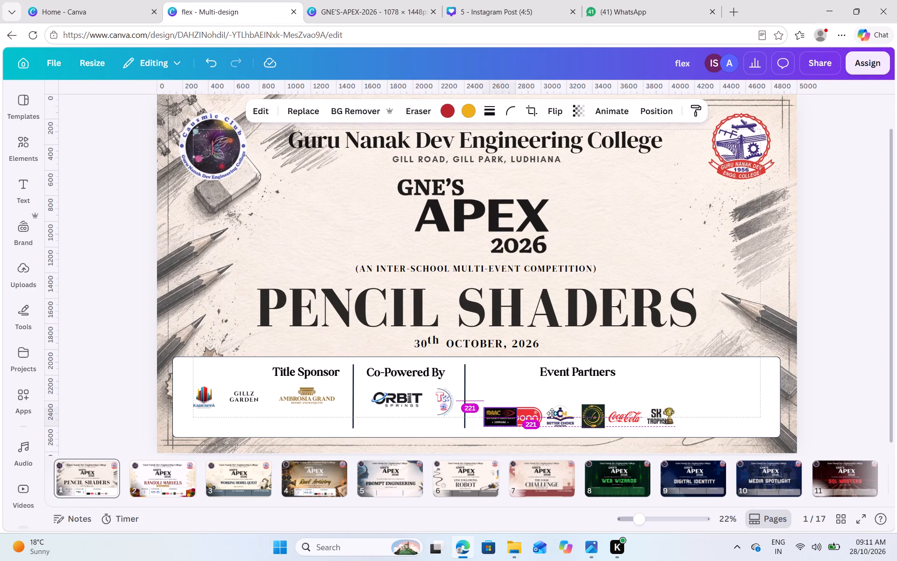
pyautogui.moveTo(552, 413); pyautogui.dragTo(745, 415)
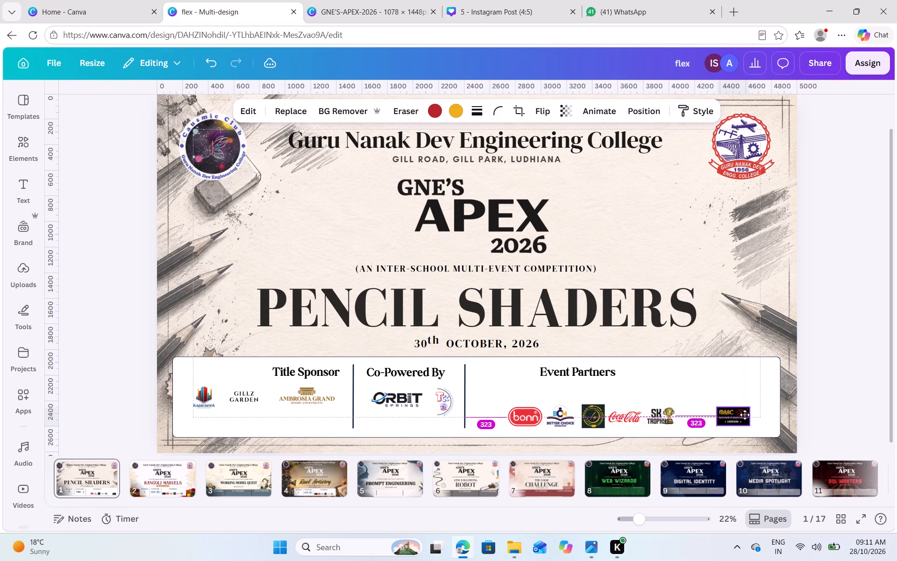
pyautogui.moveTo(745, 415); pyautogui.dragTo(744, 415)
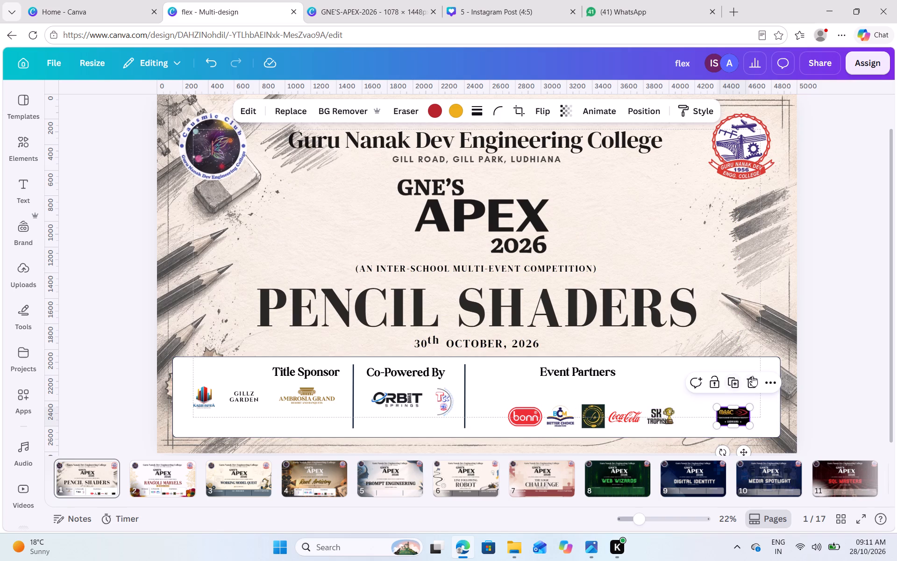
pyautogui.click(755, 381)
pyautogui.click(525, 421)
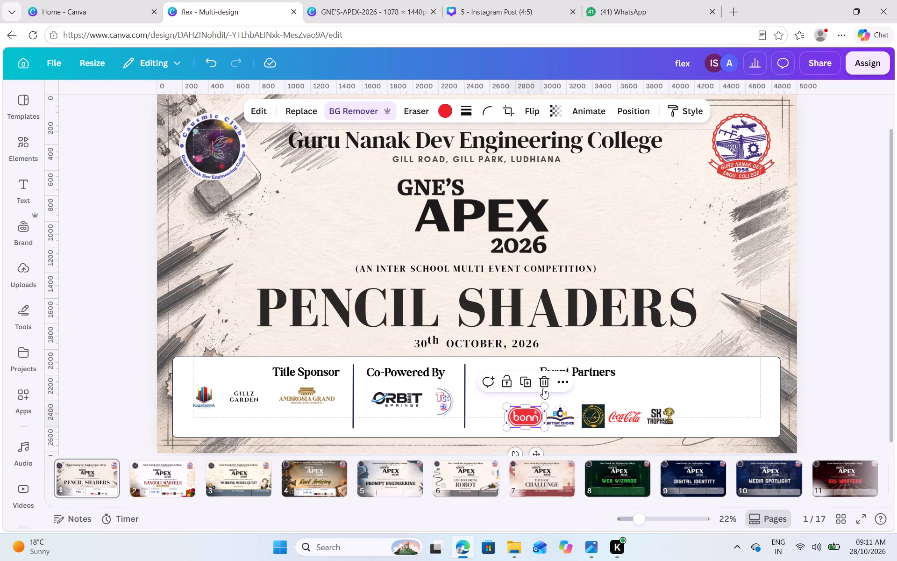
pyautogui.click(541, 384)
pyautogui.click(570, 423)
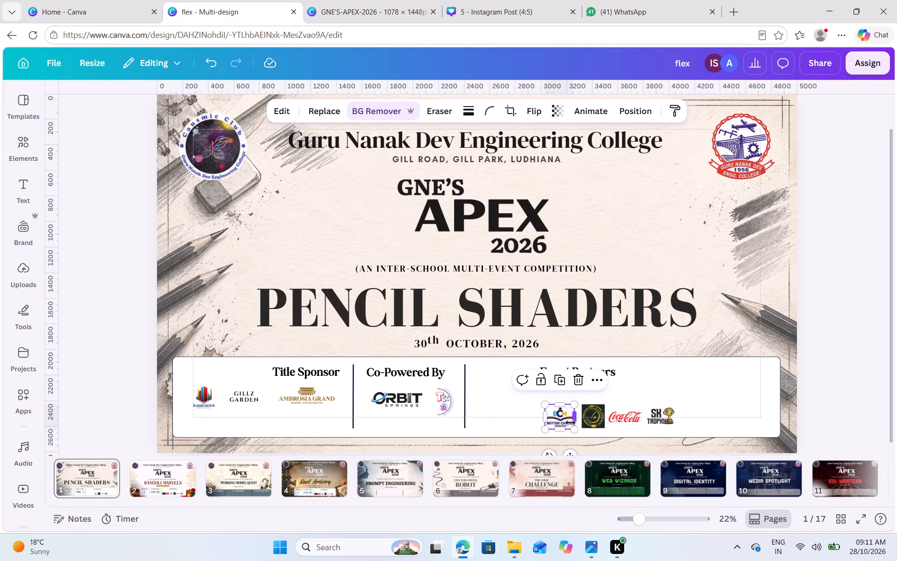
pyautogui.click(577, 381)
pyautogui.click(596, 422)
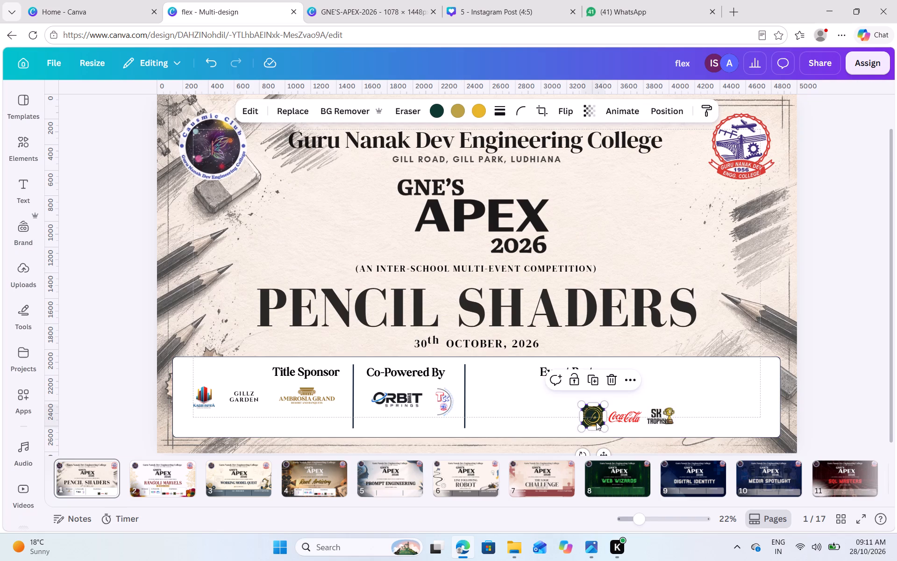
pyautogui.click(650, 367)
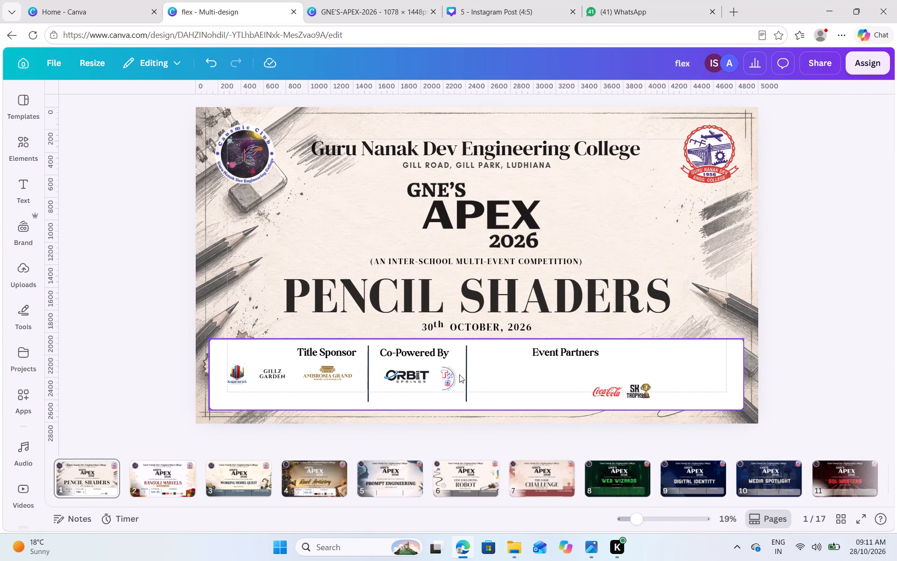
# Nudge the divider line between Co-Powered By and Event Partners horizontally toward Event Partners to widen the Co-Powered By section.
pyautogui.click(468, 373)
pyautogui.press('Right')
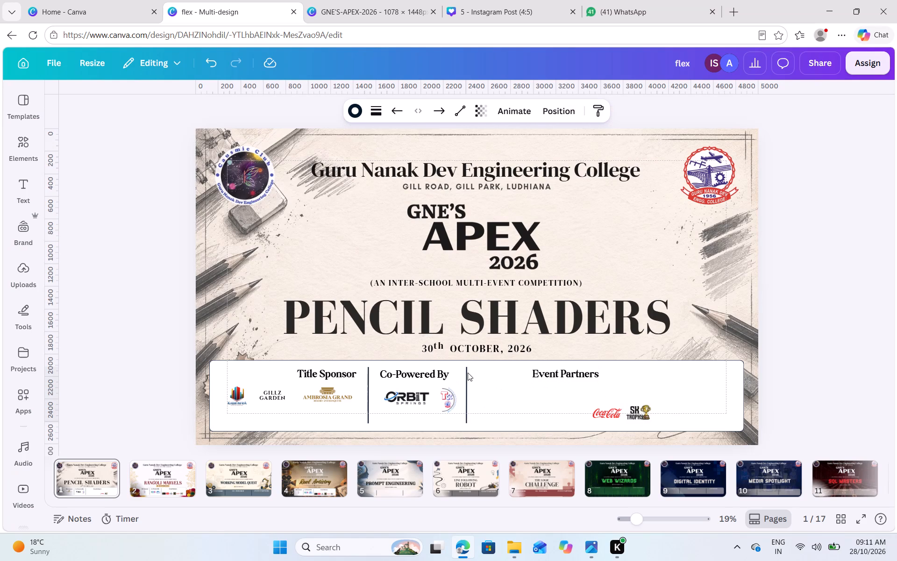
pyautogui.press('Right')
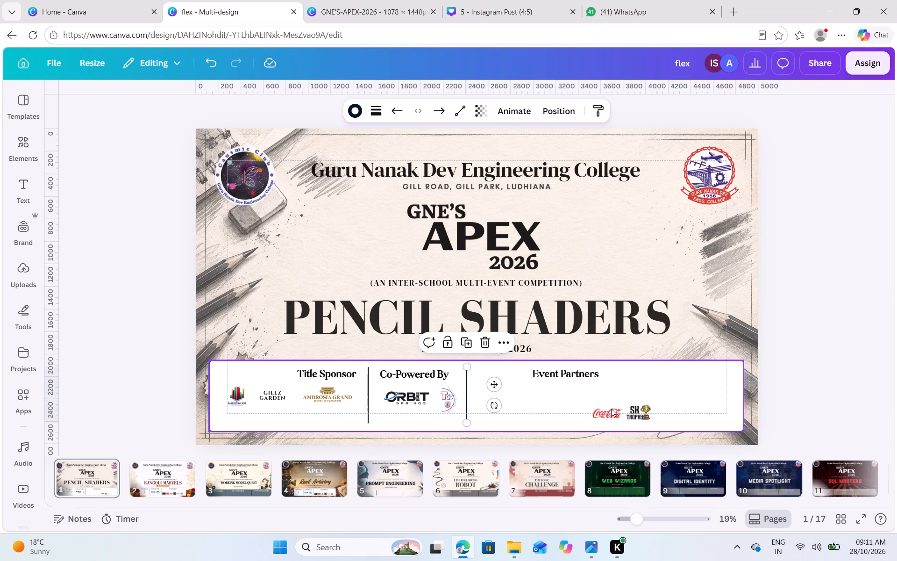
pyautogui.click(535, 403)
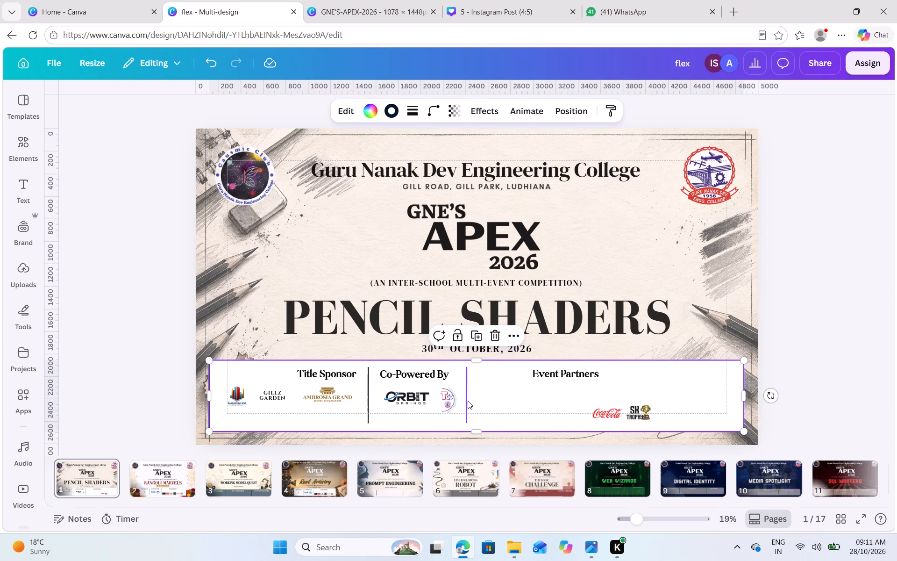
pyautogui.click(467, 399)
pyautogui.press('Right')
pyautogui.press('Right')
pyautogui.press('Right')
pyautogui.press('Right')
pyautogui.press('Right')
pyautogui.press('Right')
pyautogui.press('Right')
pyautogui.press('Right')
pyautogui.press('Right')
pyautogui.press('Right')
pyautogui.press('Right')
pyautogui.press('Right')
pyautogui.press('Right')
pyautogui.press('Right')
pyautogui.press('Right')
pyautogui.press('Right')
pyautogui.press('Right')
pyautogui.press('Right')
pyautogui.press('Right')
pyautogui.press('Right')
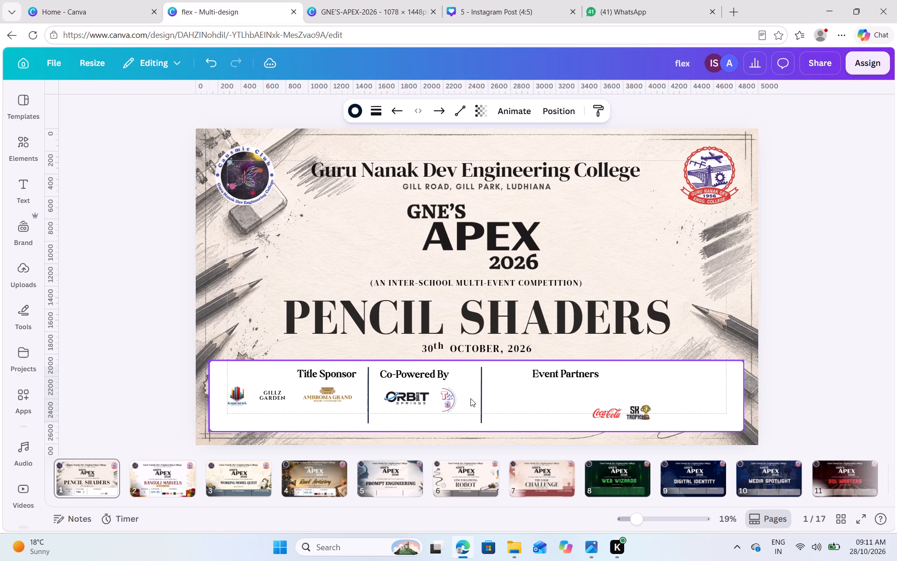
# Nudge the divider between Co-Powered By and Event Partners on page 1 further toward Event Partners, stopping just before that heading.
pyautogui.press('Right')
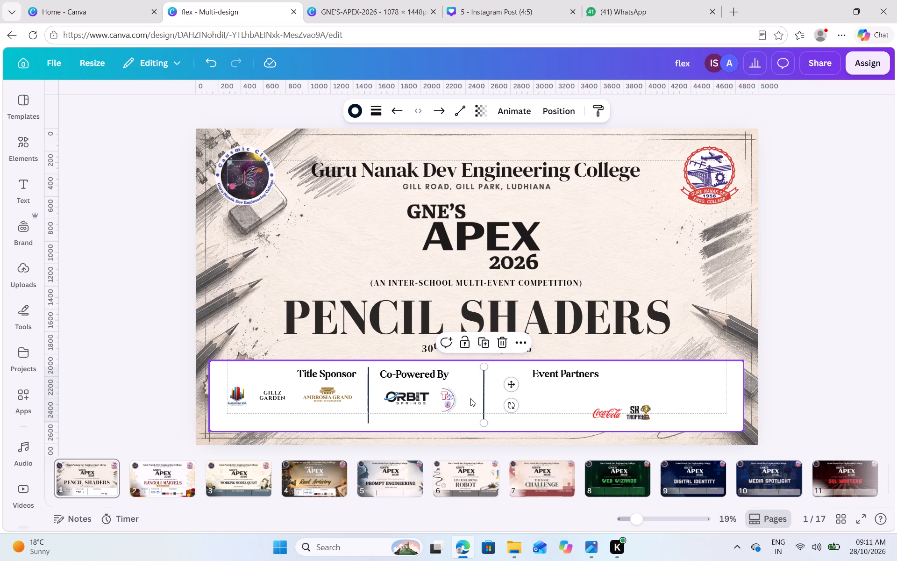
pyautogui.press('Right')
pyautogui.press('Right')
pyautogui.press('Right')
pyautogui.press('Right')
pyautogui.press('Right')
pyautogui.press('Right')
pyautogui.press('Right')
pyautogui.press('Right')
pyautogui.press('Right')
pyautogui.press('Right')
pyautogui.press('Right')
pyautogui.press('Right')
pyautogui.press('Right')
pyautogui.press('Right')
pyautogui.press('Right')
pyautogui.press('Right')
pyautogui.press('Right')
pyautogui.press('Right')
pyautogui.press('Right')
pyautogui.press('Right')
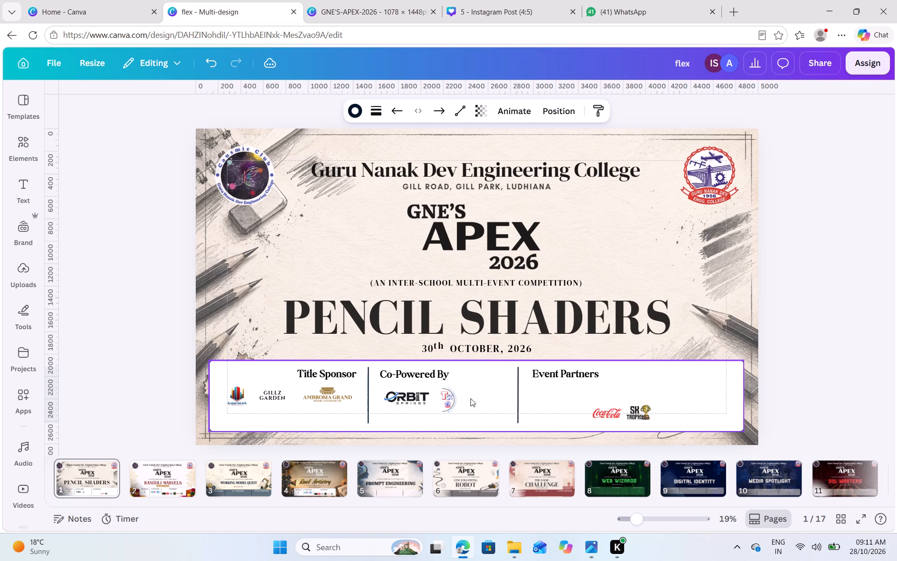
pyautogui.press('Right')
pyautogui.press('Right')
pyautogui.press('Right')
pyautogui.press('Right')
pyautogui.press('Right')
pyautogui.press('Right')
pyautogui.press('Right')
pyautogui.press('Right')
pyautogui.press('Right')
pyautogui.press('Right')
pyautogui.press('Right')
pyautogui.press('Right')
pyautogui.press('Right')
pyautogui.press('Right')
pyautogui.press('Right')
pyautogui.press('Right')
pyautogui.press('Right')
pyautogui.press('Right')
pyautogui.press('Right')
pyautogui.press('Right')
pyautogui.press('Right')
pyautogui.press('Right')
pyautogui.press('Right')
pyautogui.press('Right')
pyautogui.press('Right')
pyautogui.press('Right')
pyautogui.press('Right')
pyautogui.press('Right')
pyautogui.press('Right')
pyautogui.press('Right')
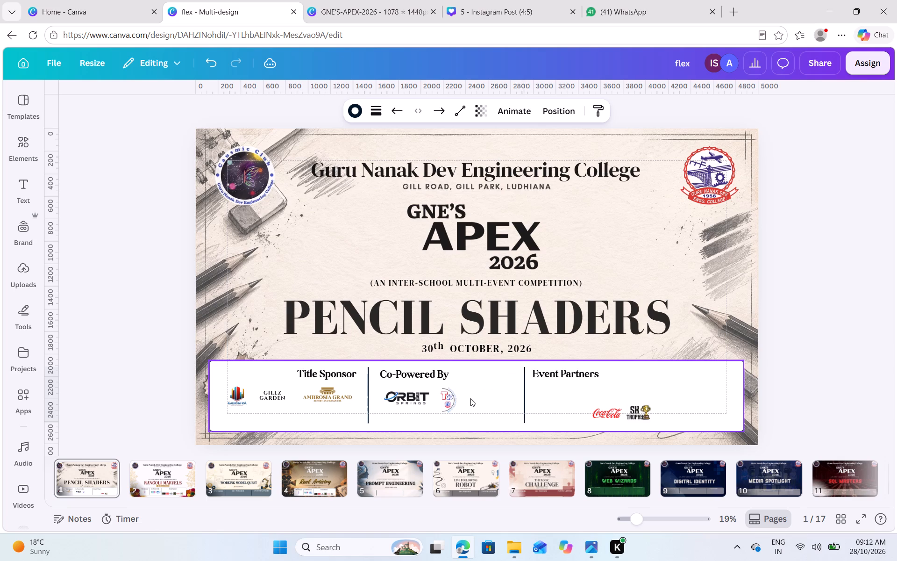
# Delete the remaining Coca-Cola and SK Trophy logos together from Event Partners on page 1.
pyautogui.click(611, 415)
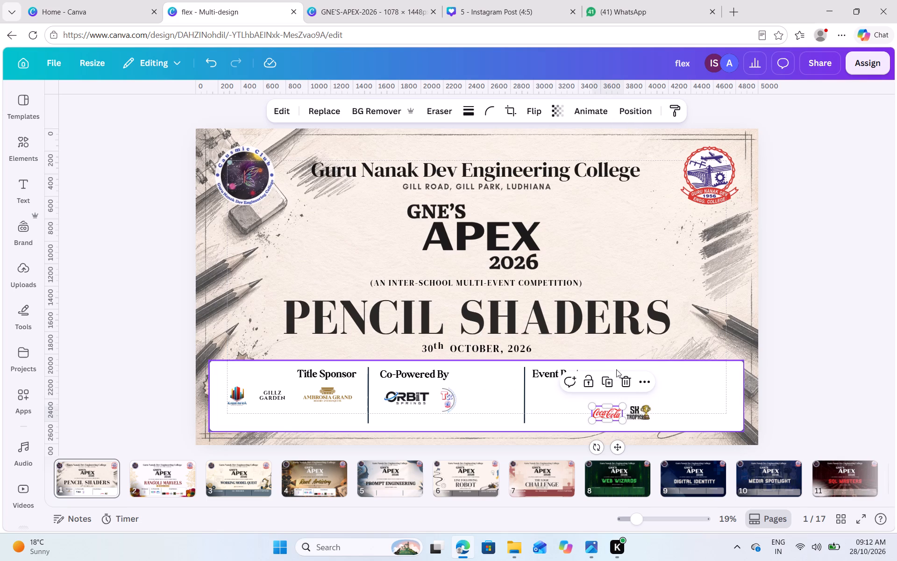
pyautogui.keyDown('shift'); pyautogui.click(643, 408); pyautogui.keyUp('shift')
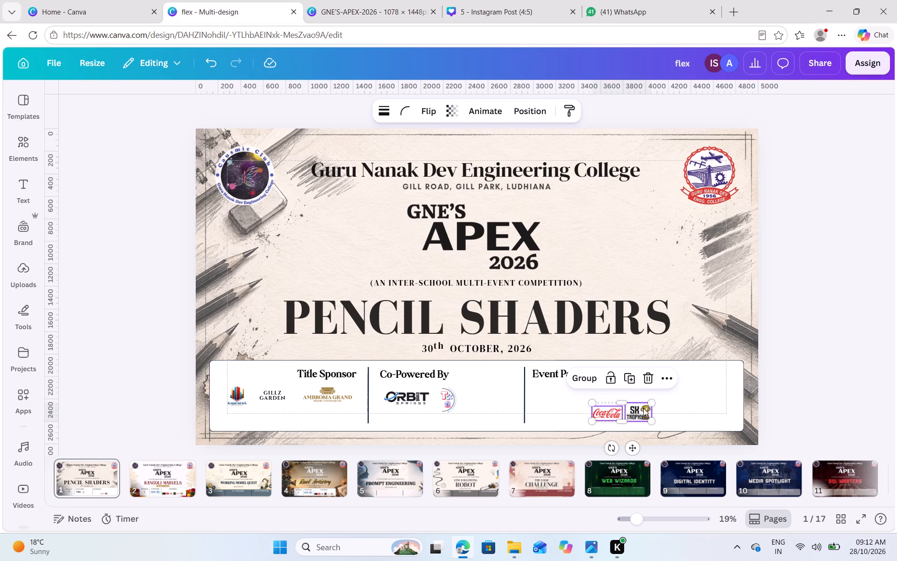
pyautogui.click(647, 374)
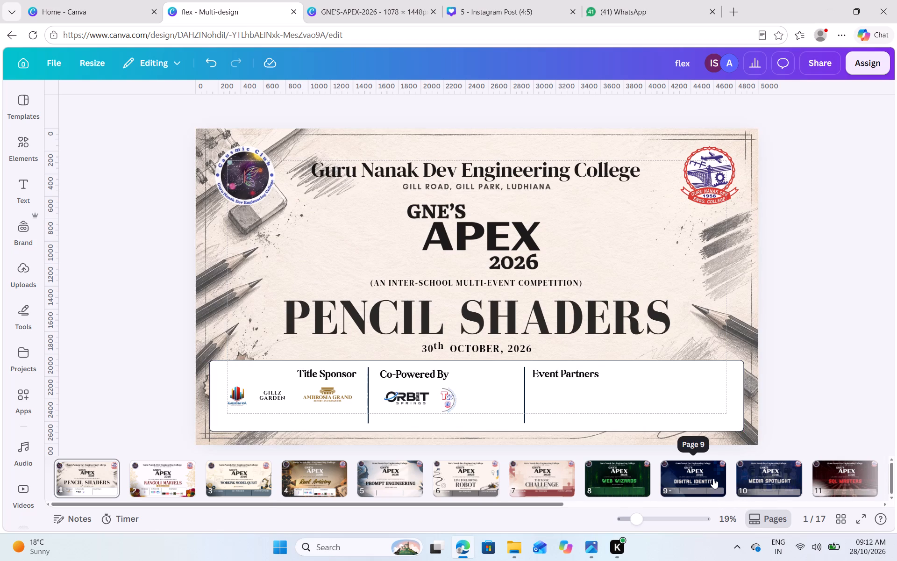
pyautogui.hscroll(1, 713, 478)
pyautogui.hscroll(-6, 713, 478)
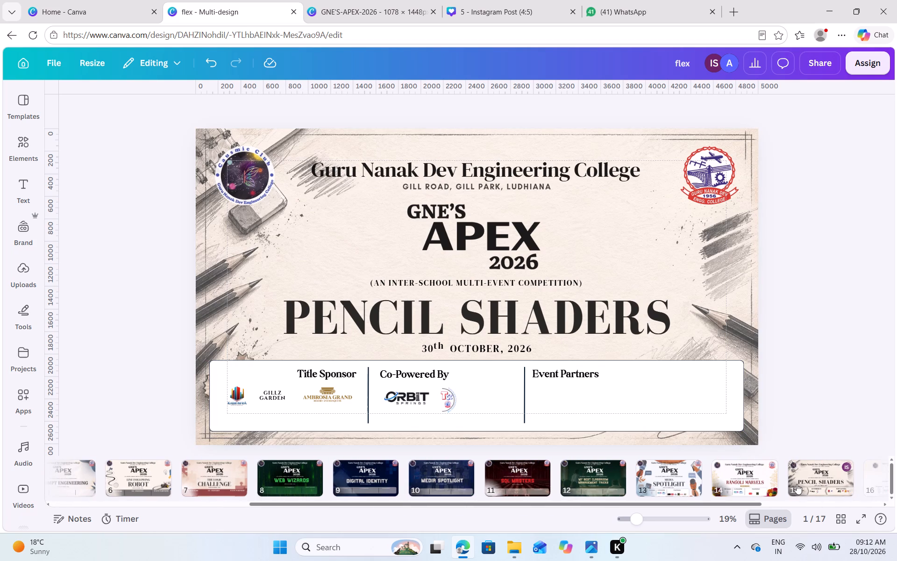
pyautogui.click(806, 482)
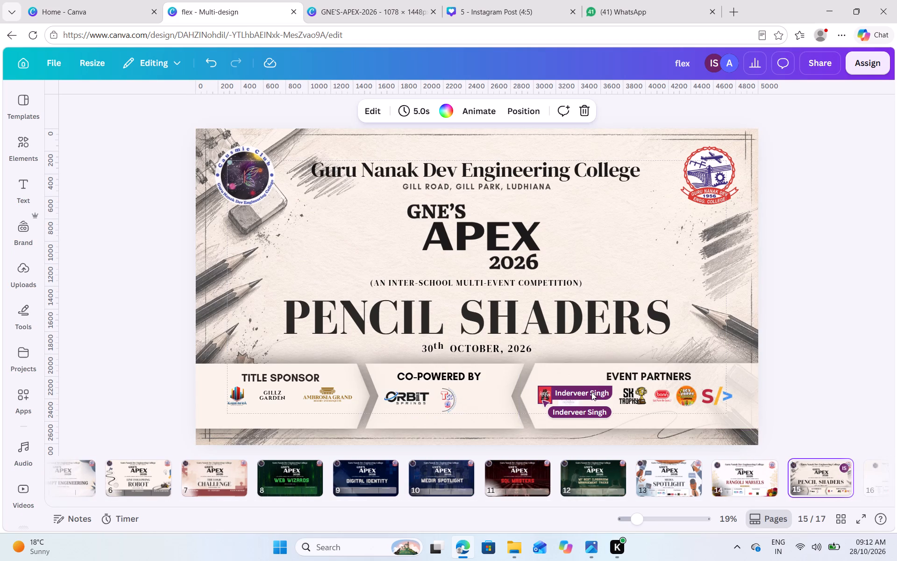
pyautogui.click(780, 401)
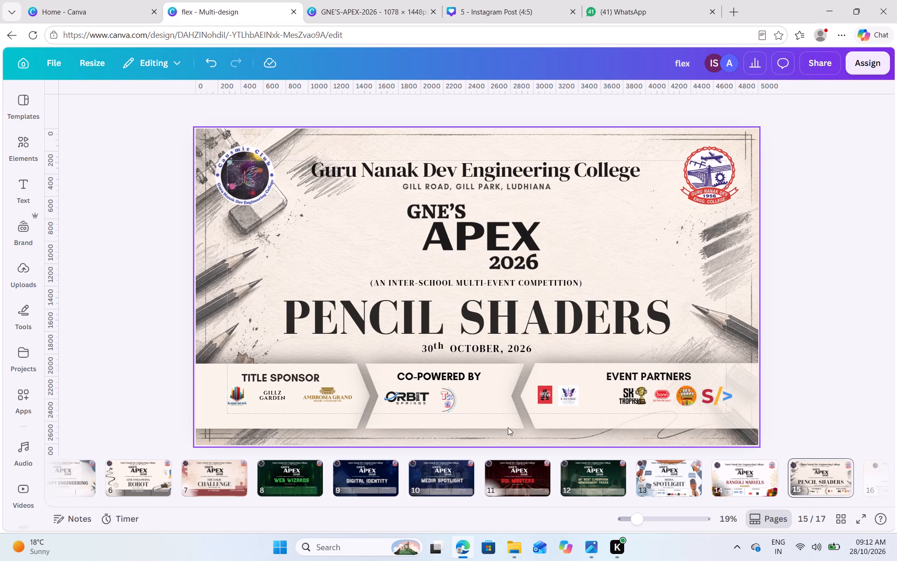
pyautogui.click(547, 399)
pyautogui.keyDown('shift'); pyautogui.click(567, 396); pyautogui.keyUp('shift')
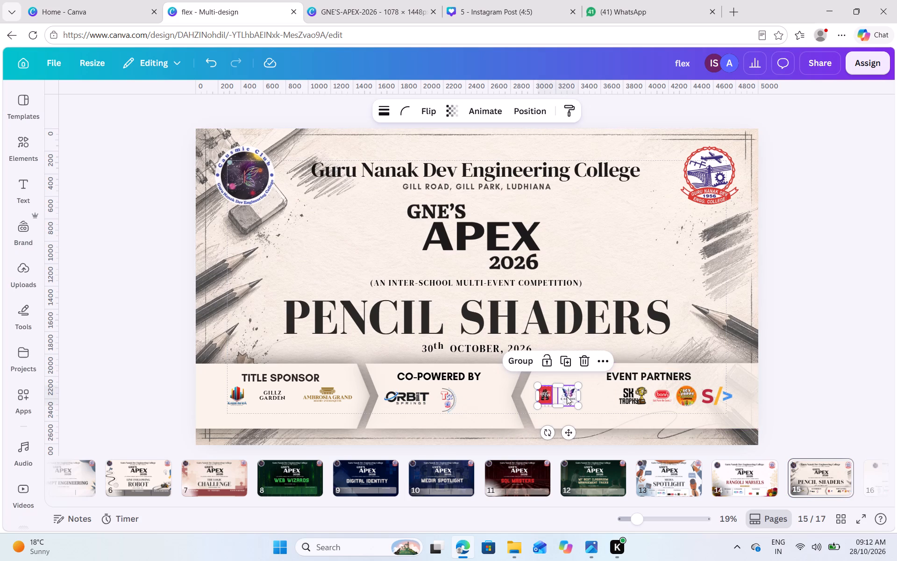
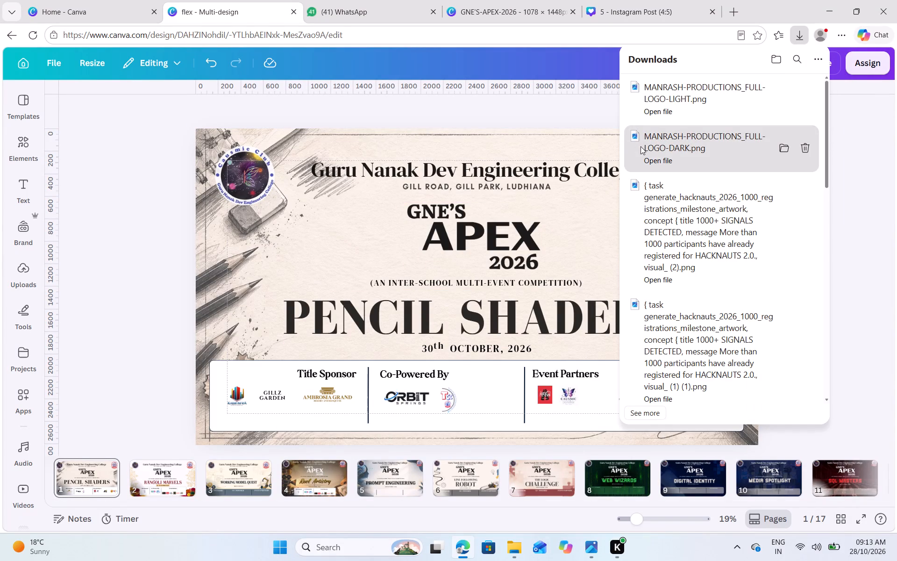
# Preview the downloaded MANRASH-PRODUCTIONS_FULL-LOGO-DARK.png image and close the preview.
pyautogui.click(655, 160)
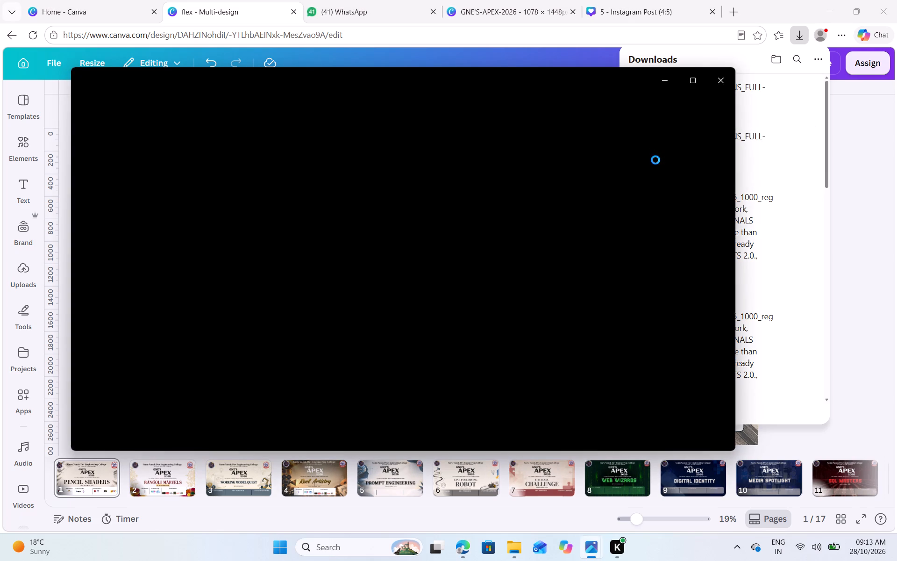
pyautogui.click(721, 83)
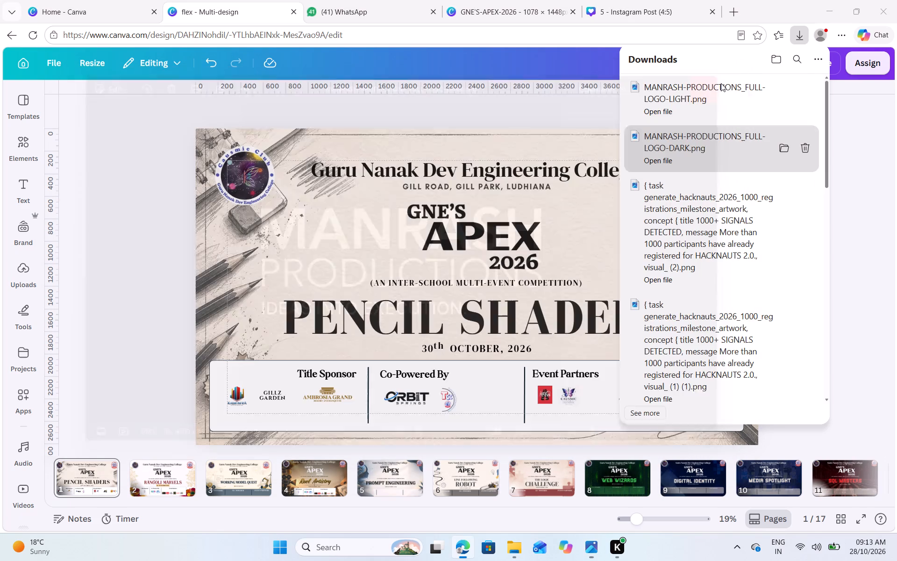
# Add the downloaded MANRASH-PRODUCTIONS_FULL-LOGO-LIGHT.png image to the page 1 Pencil Shaders banner.
pyautogui.moveTo(676, 95); pyautogui.dragTo(540, 254)
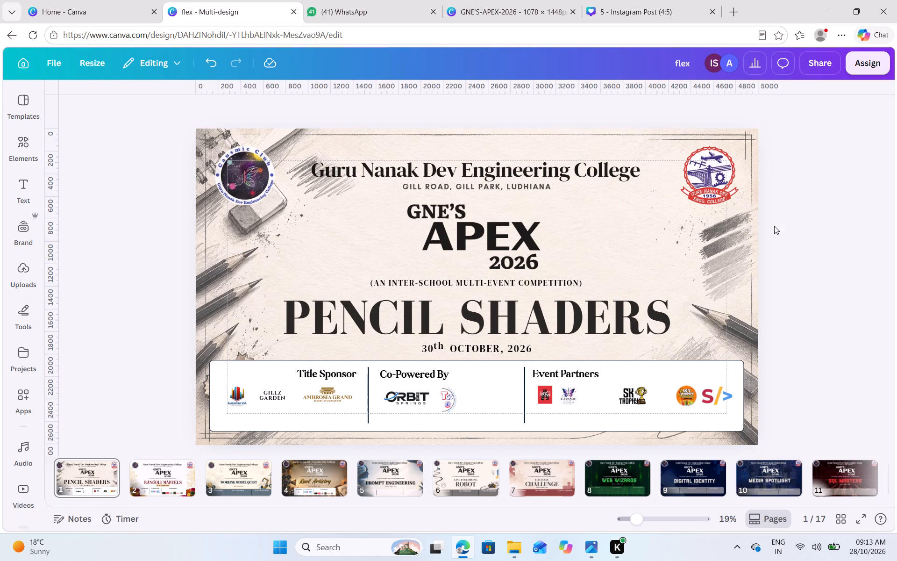
pyautogui.click(845, 36)
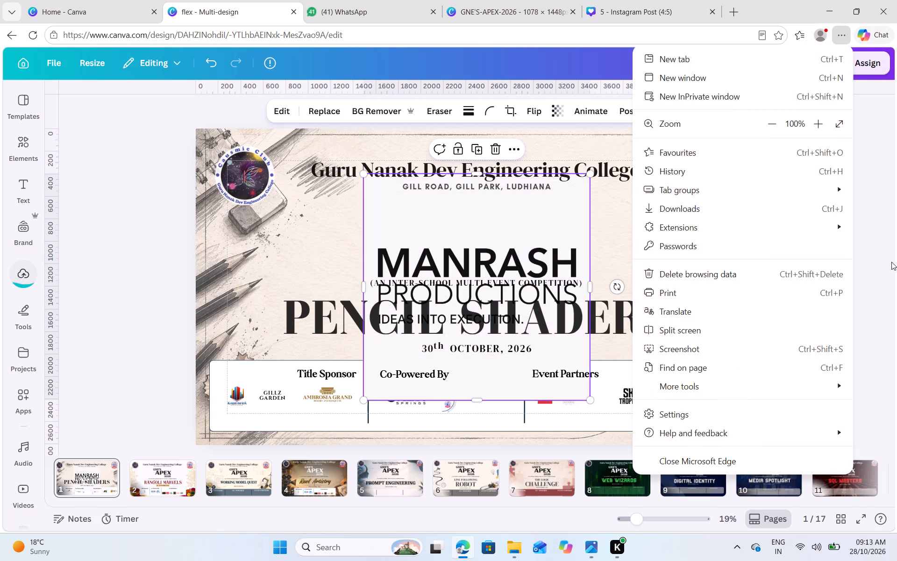
pyautogui.click(876, 230)
pyautogui.click(525, 236)
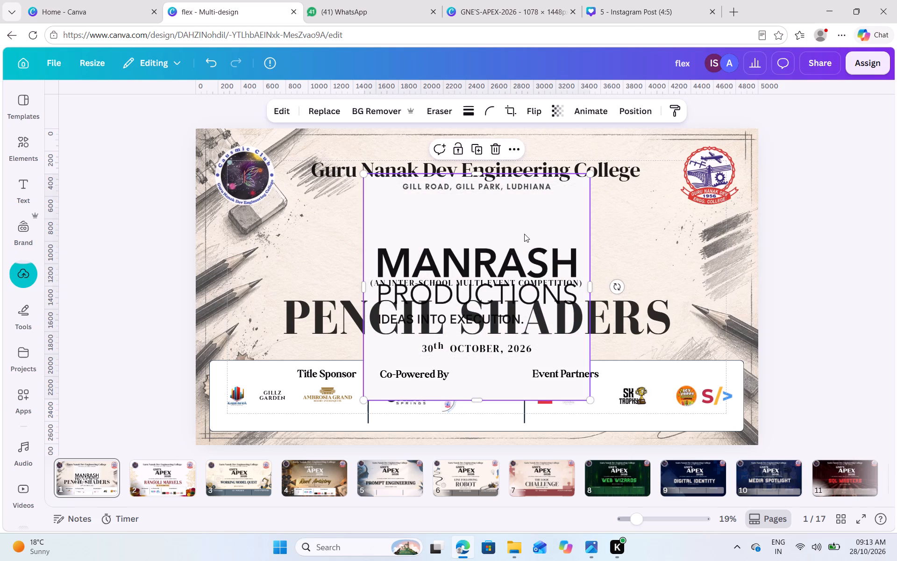
# Move the Manrash Productions logo over the Event Partners section and shrink it proportionally to about 376 wide.
pyautogui.moveTo(525, 220); pyautogui.dragTo(701, 273)
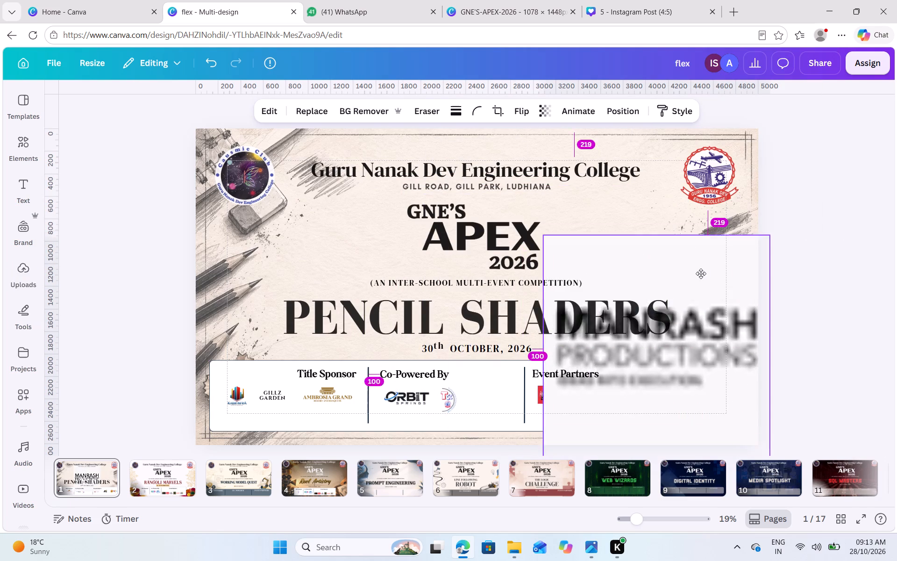
pyautogui.moveTo(701, 273); pyautogui.dragTo(685, 240)
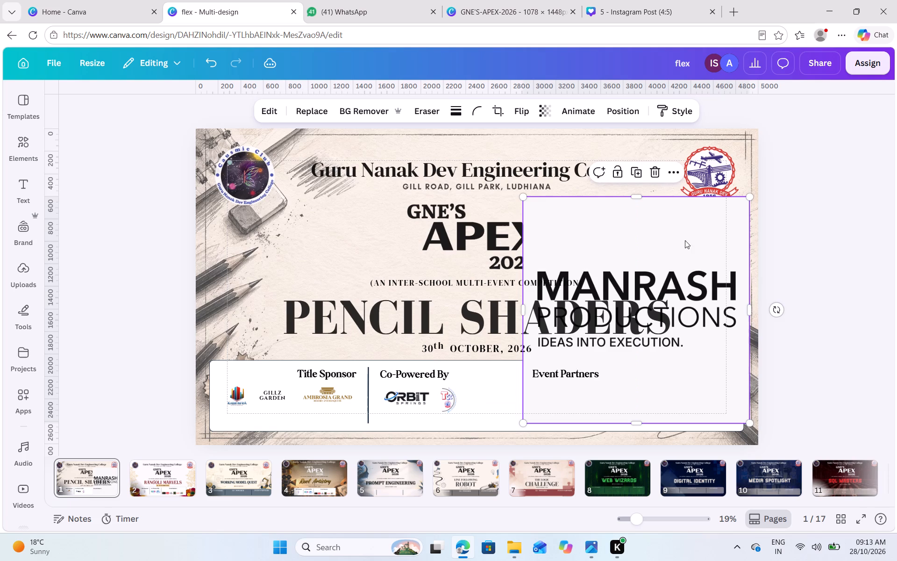
pyautogui.moveTo(750, 198); pyautogui.dragTo(540, 369)
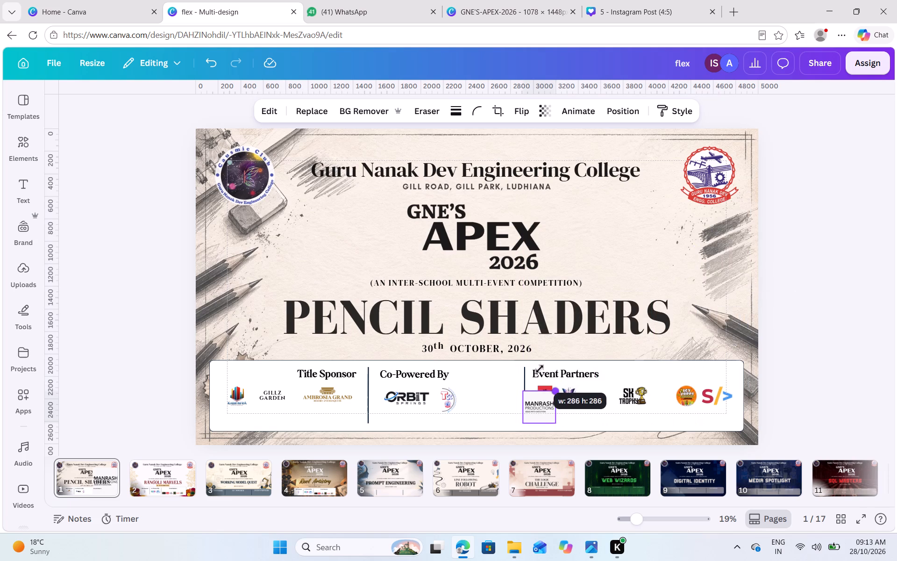
pyautogui.moveTo(540, 369); pyautogui.dragTo(548, 365)
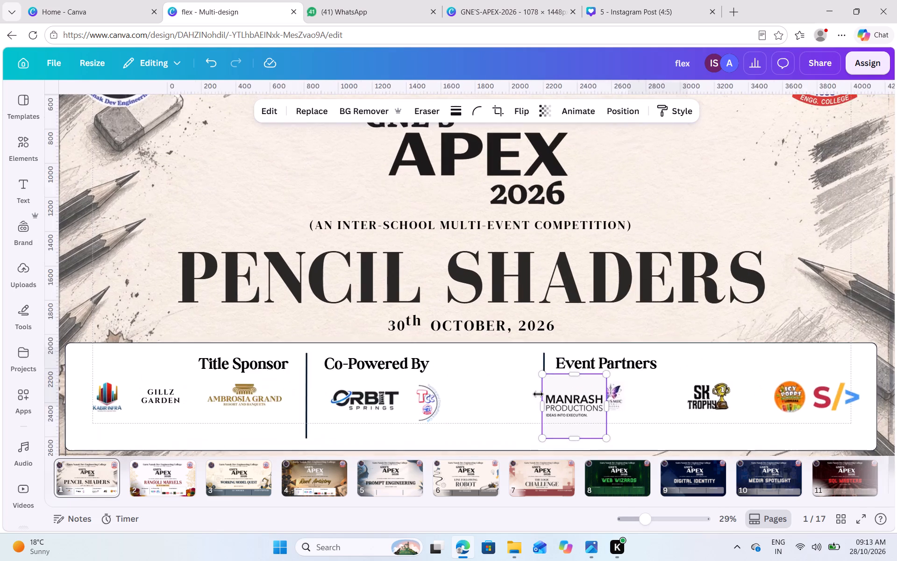
# Crop the empty space below and above the Manrash Productions lettering, leaving only a narrow margin around the text.
pyautogui.scroll(-1, 538, 394)
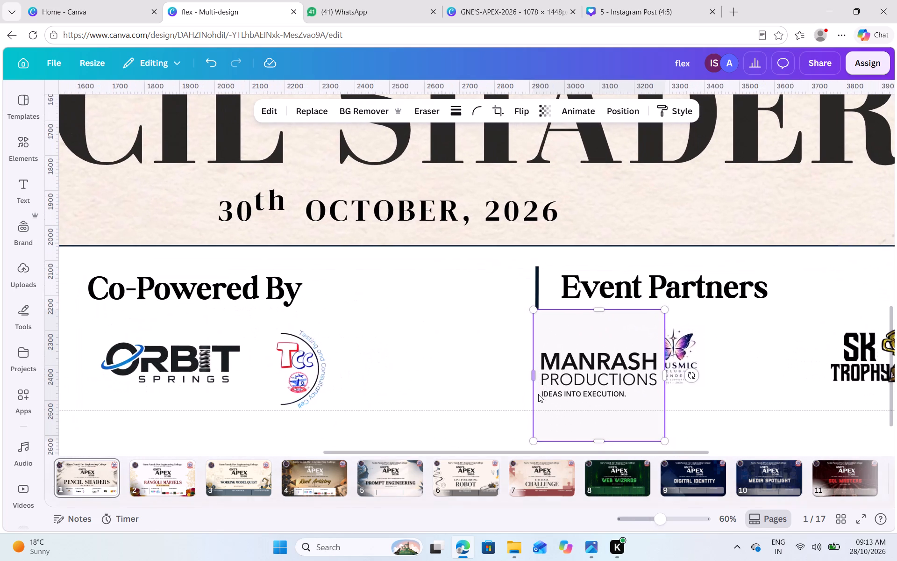
pyautogui.hscroll(-1, 538, 394)
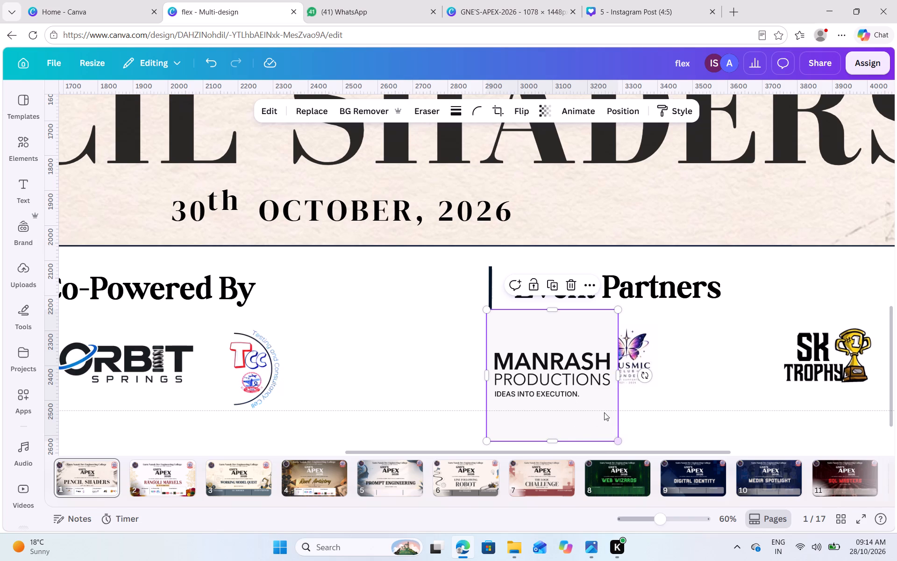
pyautogui.moveTo(561, 443); pyautogui.dragTo(562, 435)
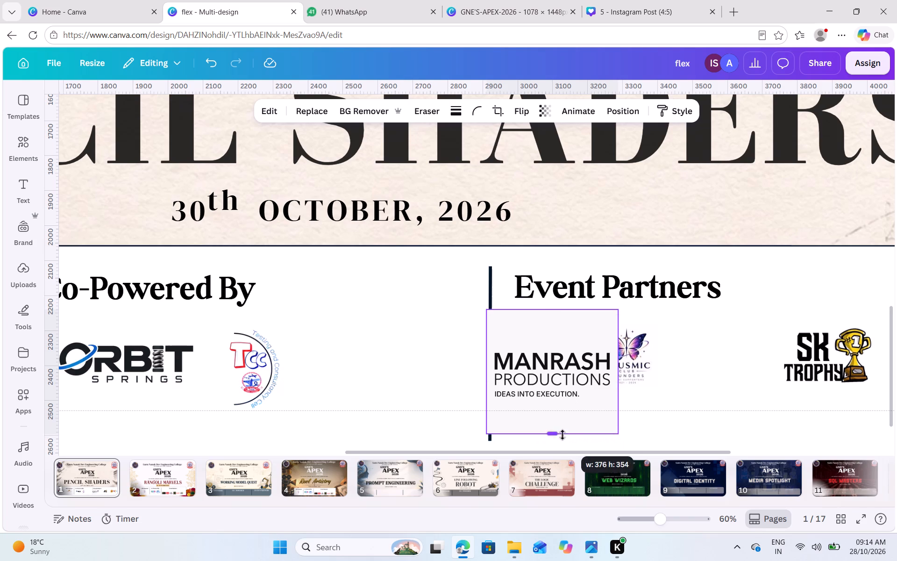
pyautogui.moveTo(562, 435); pyautogui.dragTo(563, 412)
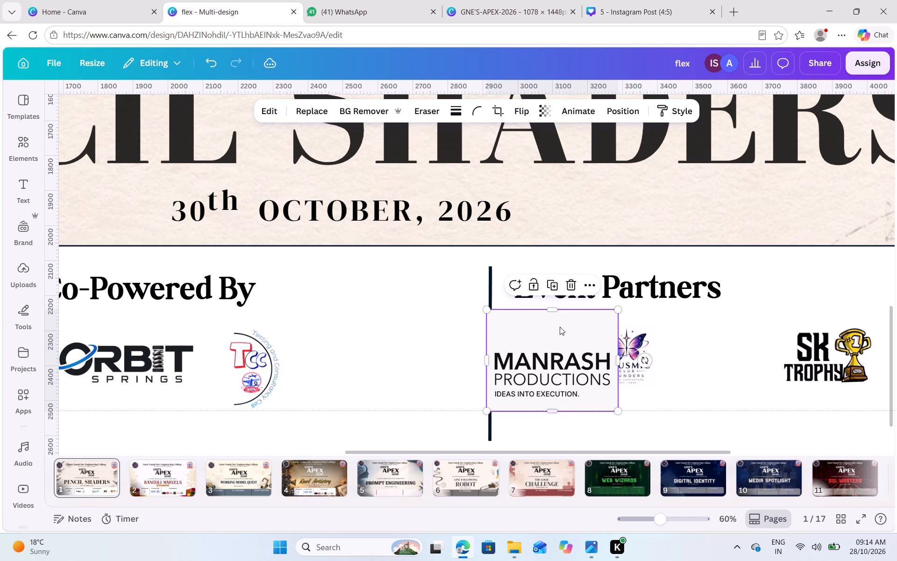
pyautogui.moveTo(556, 311); pyautogui.dragTo(554, 329)
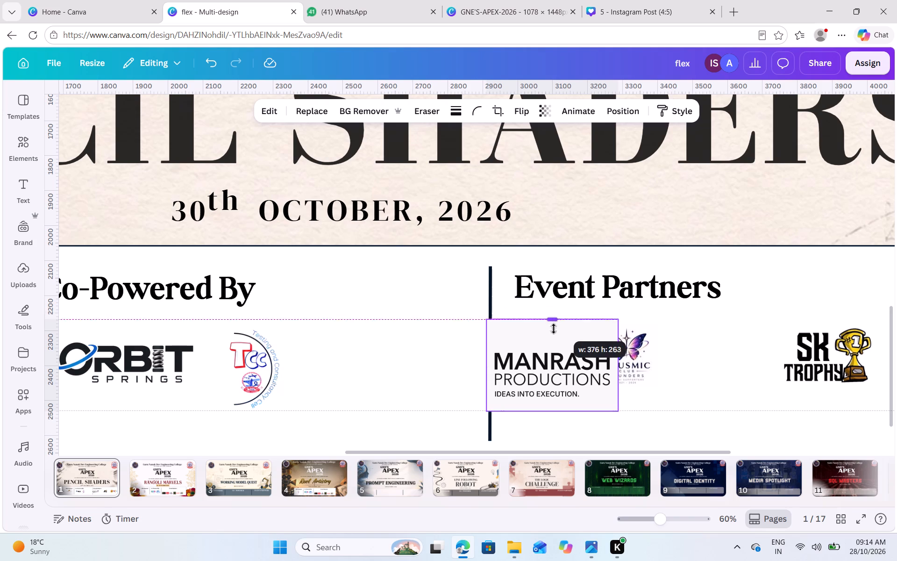
pyautogui.moveTo(554, 329); pyautogui.dragTo(545, 342)
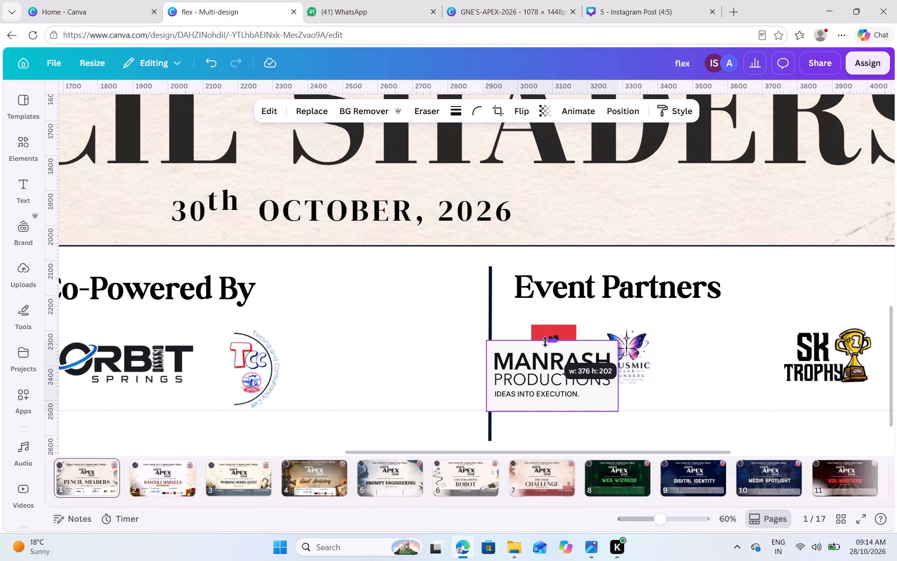
pyautogui.moveTo(545, 342); pyautogui.dragTo(544, 337)
pyautogui.click(688, 367)
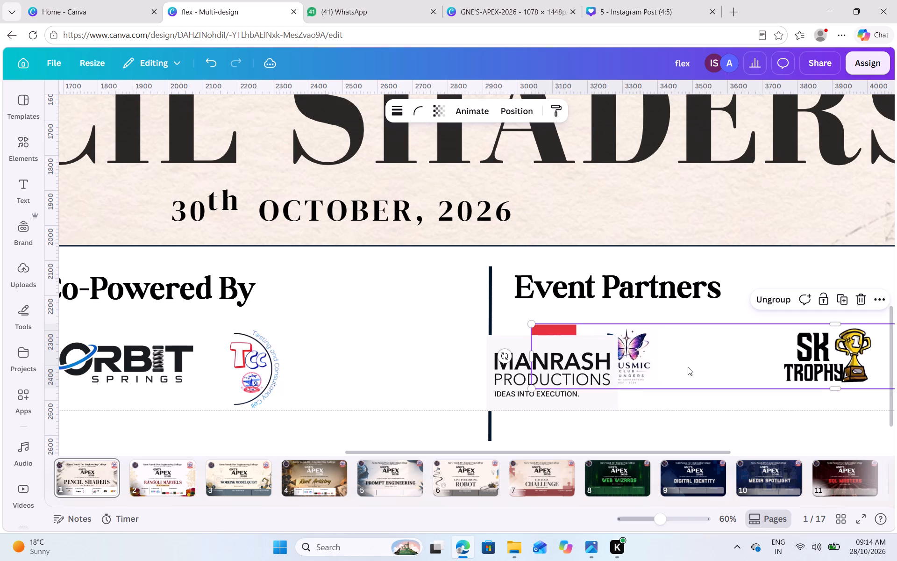
# Align the Manrash Productions logo with the Coca-Cola logo's top corner and scale it to that logo's height, about 280 by 161.
pyautogui.click(503, 388)
pyautogui.moveTo(503, 388); pyautogui.dragTo(580, 383)
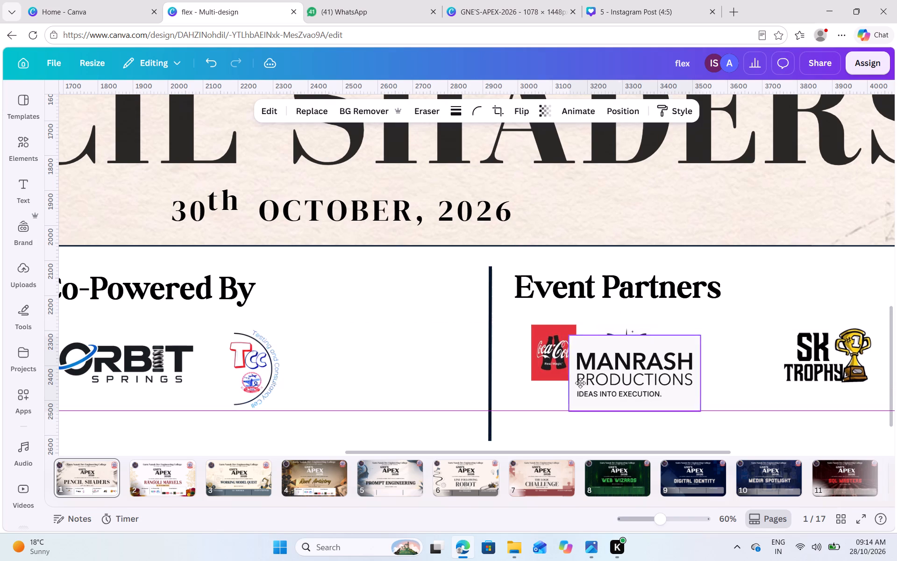
pyautogui.moveTo(580, 383); pyautogui.dragTo(549, 379)
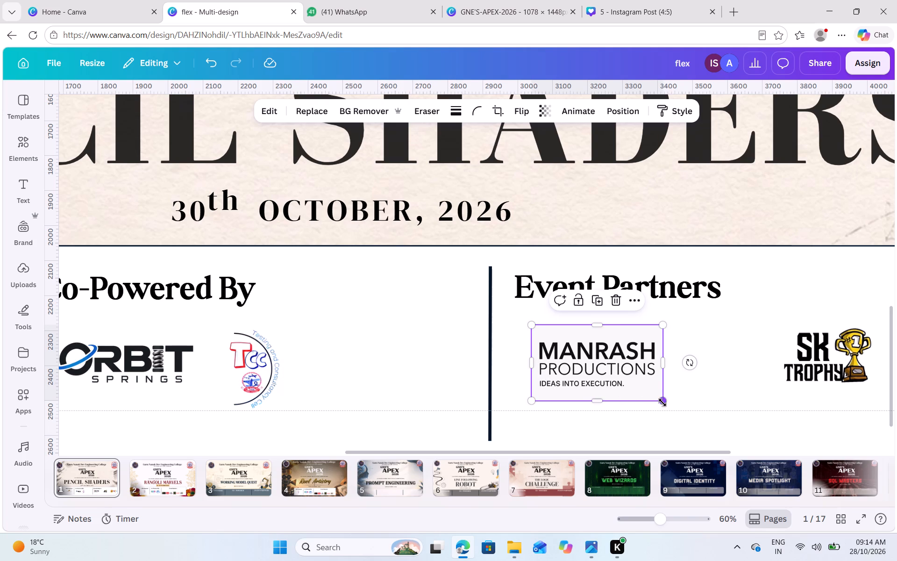
pyautogui.moveTo(663, 403); pyautogui.dragTo(626, 369)
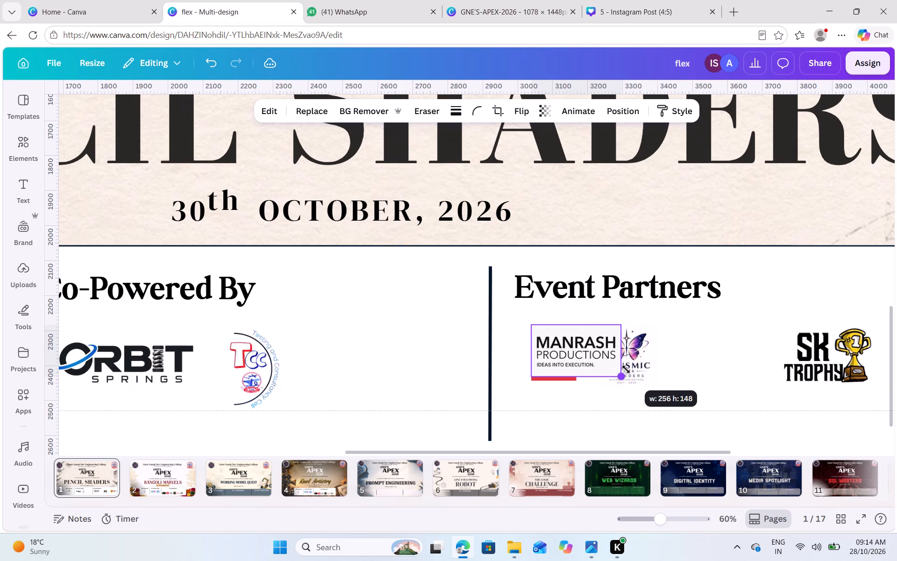
pyautogui.moveTo(626, 369); pyautogui.dragTo(632, 377)
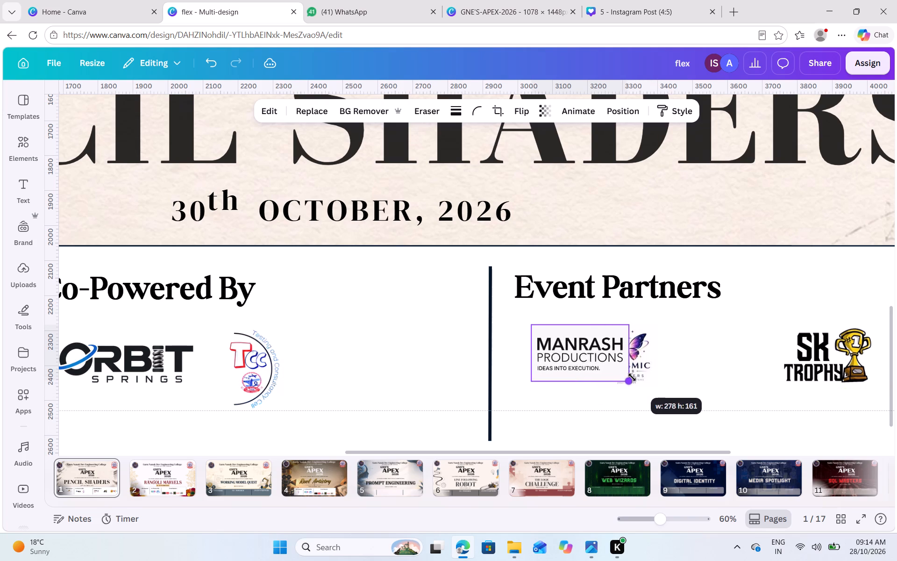
pyautogui.moveTo(632, 377); pyautogui.dragTo(633, 378)
# Place the Manrash Productions logo between the Causmic Club Founders and SK Trophy logos, vertically in line with them.
pyautogui.moveTo(597, 354); pyautogui.dragTo(694, 355)
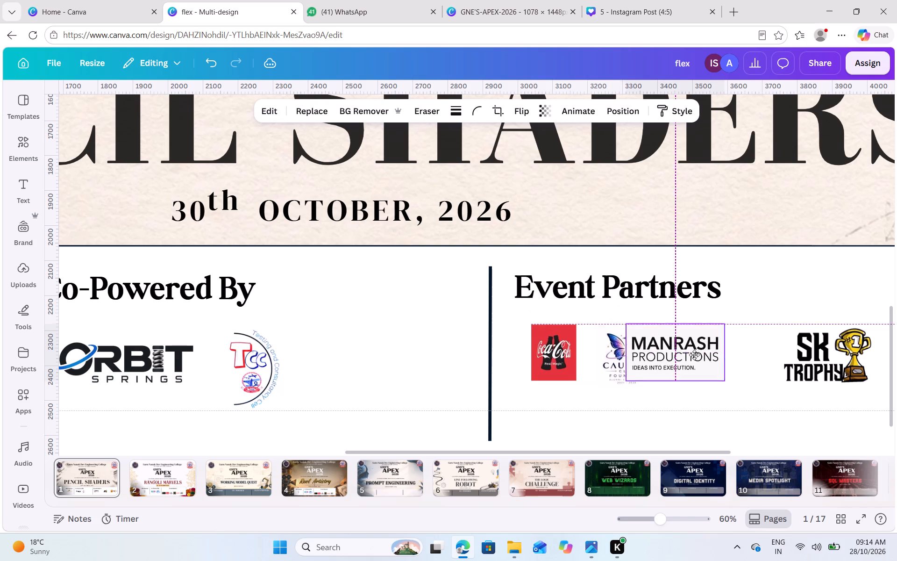
pyautogui.moveTo(694, 355); pyautogui.dragTo(710, 357)
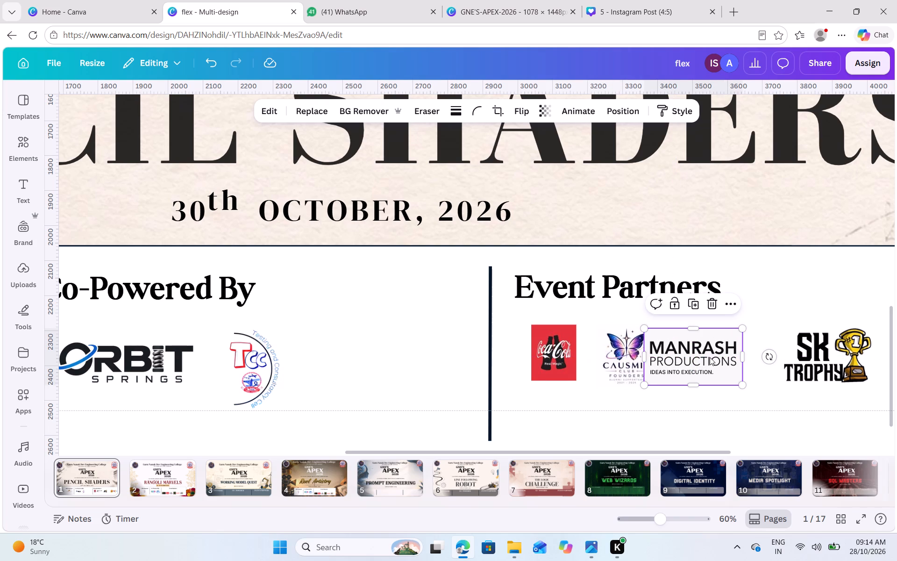
pyautogui.moveTo(695, 358); pyautogui.dragTo(719, 361)
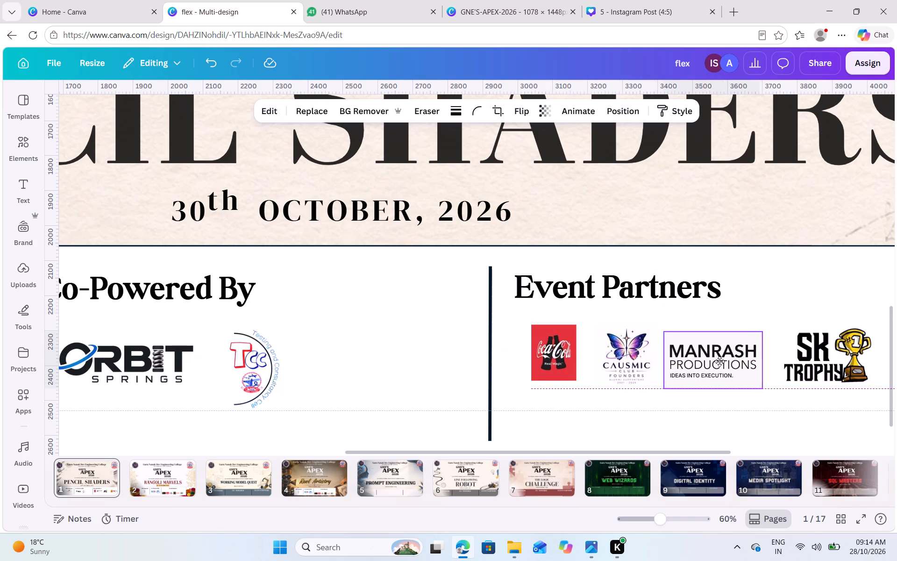
pyautogui.moveTo(719, 361); pyautogui.dragTo(722, 356)
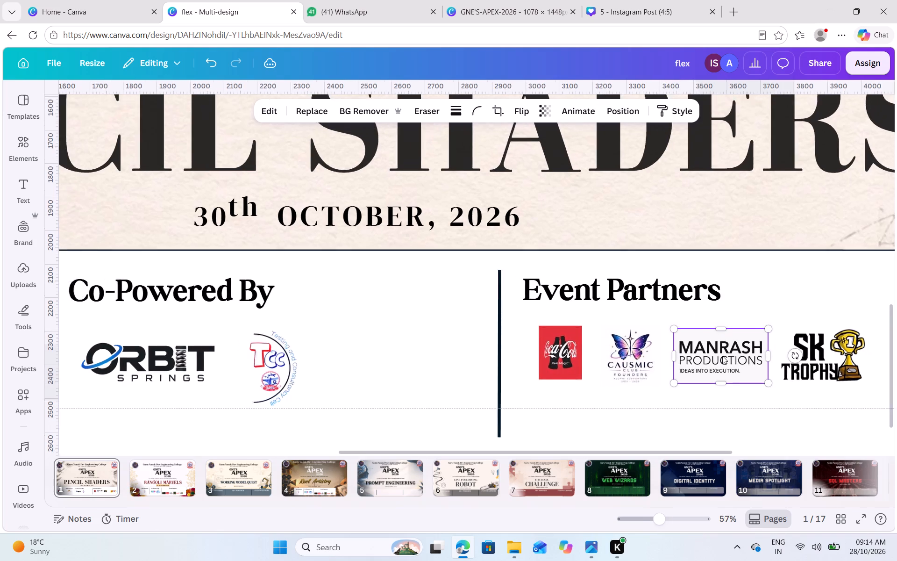
pyautogui.hscroll(-1, 722, 356)
pyautogui.click(781, 417)
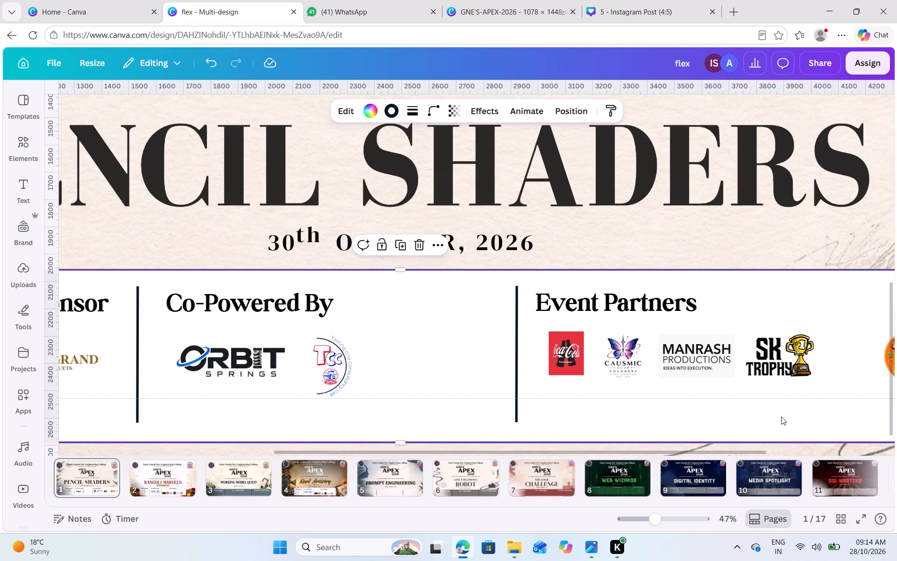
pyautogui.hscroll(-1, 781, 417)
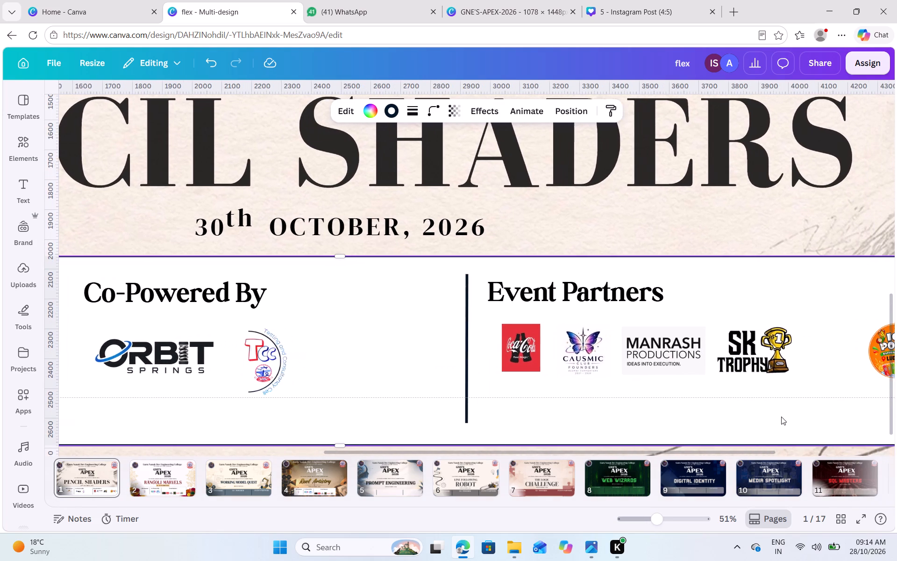
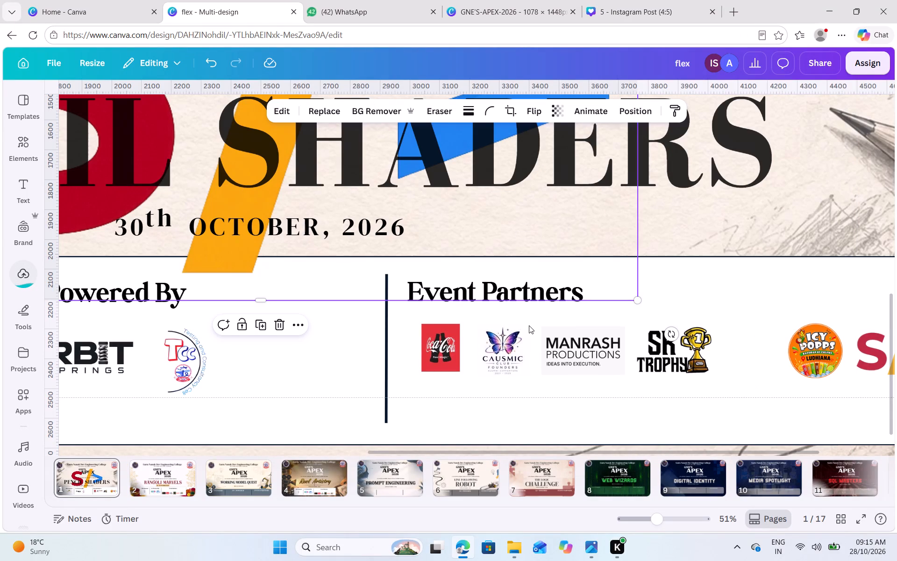
# Move the oversized S/> logo image over the sponsor strip and delete it from the page 1 banner.
pyautogui.moveTo(356, 260); pyautogui.dragTo(586, 382)
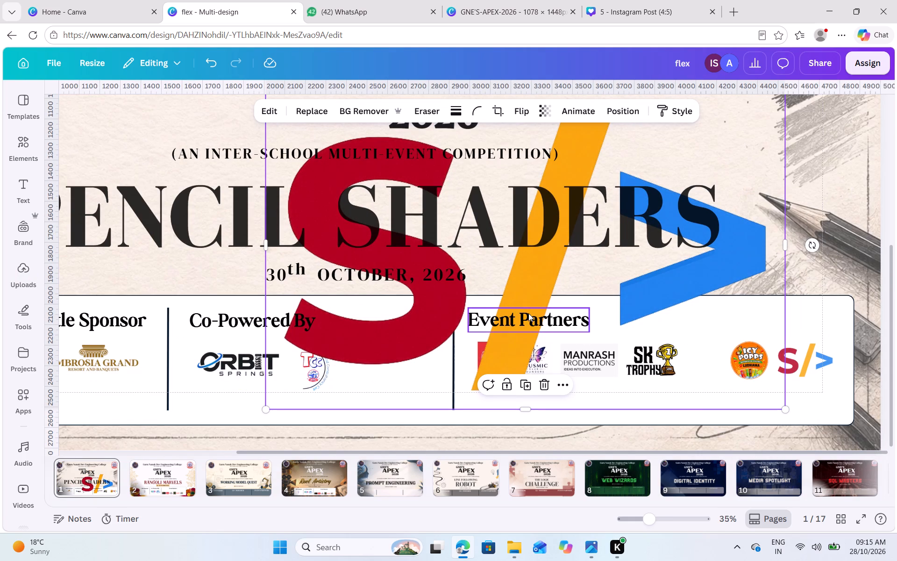
pyautogui.press('Delete')
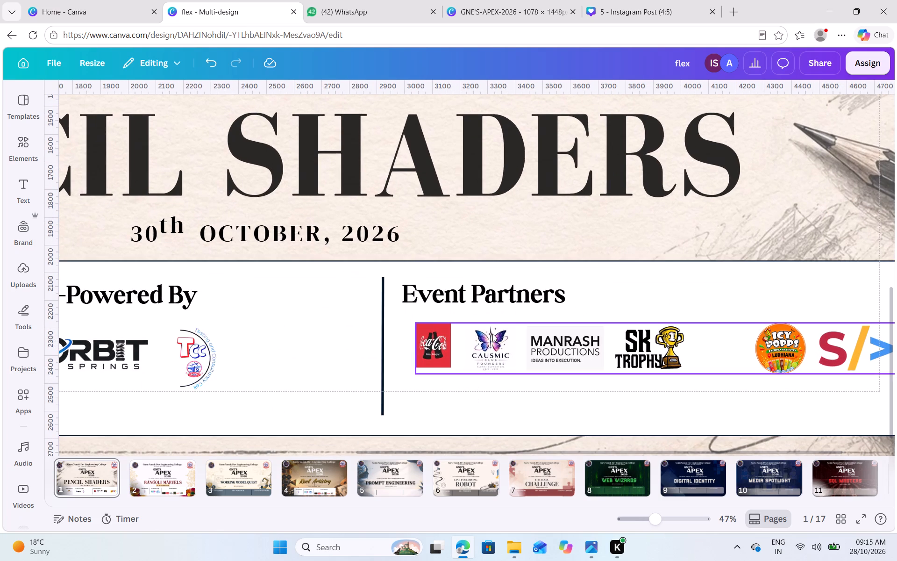
# Nudge the SK Trophy logo horizontally toward the Icy Popps logo, leaving only a small gap between them.
pyautogui.hscroll(-1, 590, 347)
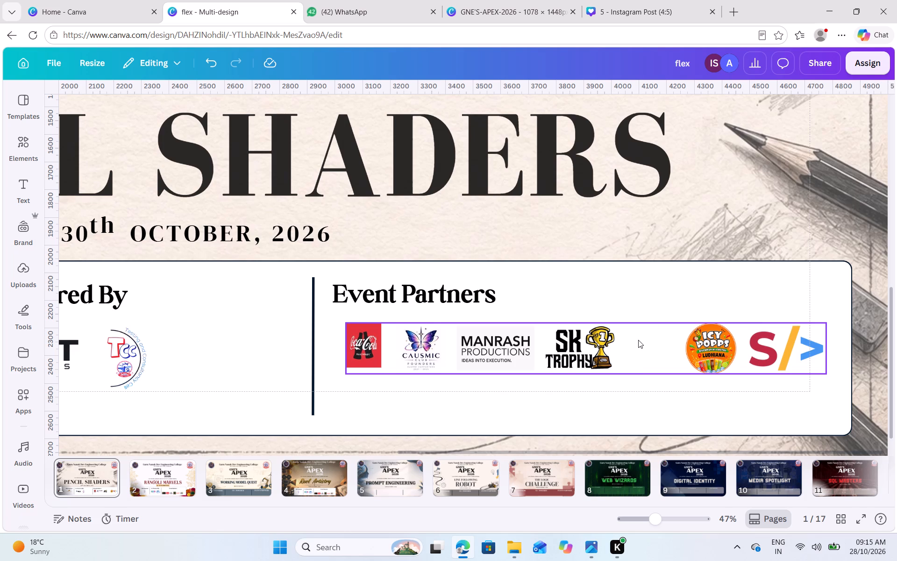
pyautogui.click(368, 339)
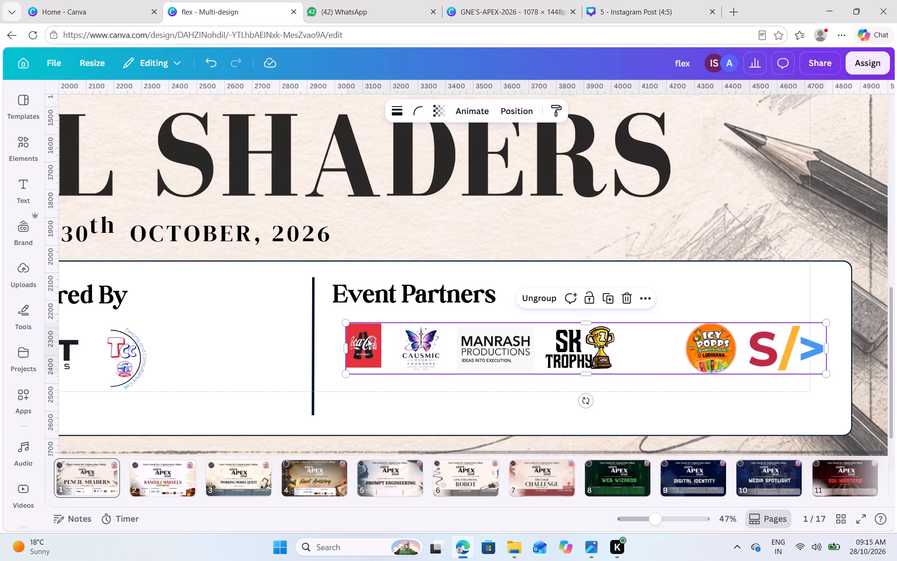
pyautogui.click(695, 351)
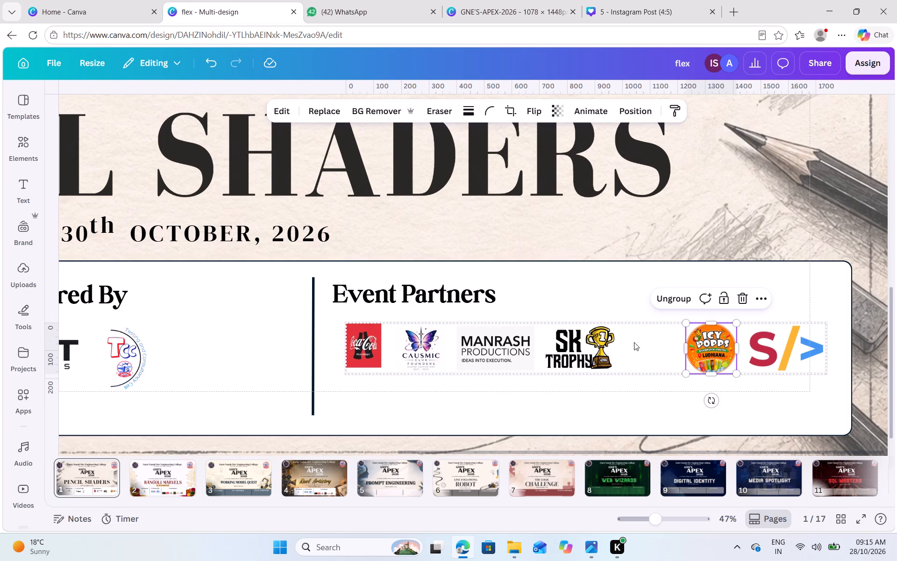
pyautogui.hscroll(1, 496, 350)
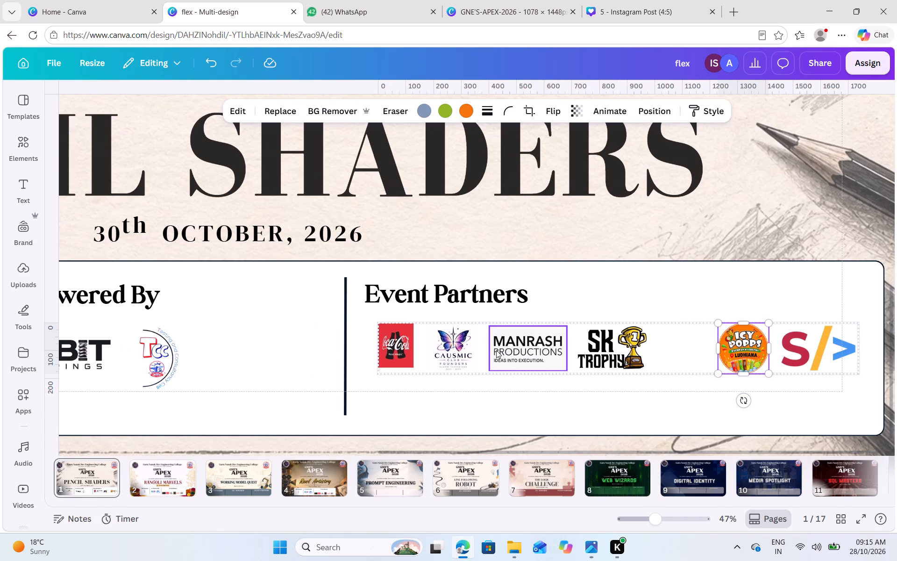
pyautogui.click(609, 348)
pyautogui.press('Right')
pyautogui.press('Right')
pyautogui.press('Right')
pyautogui.press('Right')
pyautogui.press('Right')
pyautogui.press('Right')
pyautogui.press('Right')
pyautogui.press('Right')
pyautogui.press('Right')
pyautogui.press('Right')
pyautogui.press('Right')
pyautogui.press('Right')
pyautogui.press('Right')
pyautogui.press('Right')
pyautogui.press('Right')
pyautogui.press('Right')
pyautogui.press('Right')
pyautogui.press('Right')
pyautogui.press('Right')
pyautogui.press('Right')
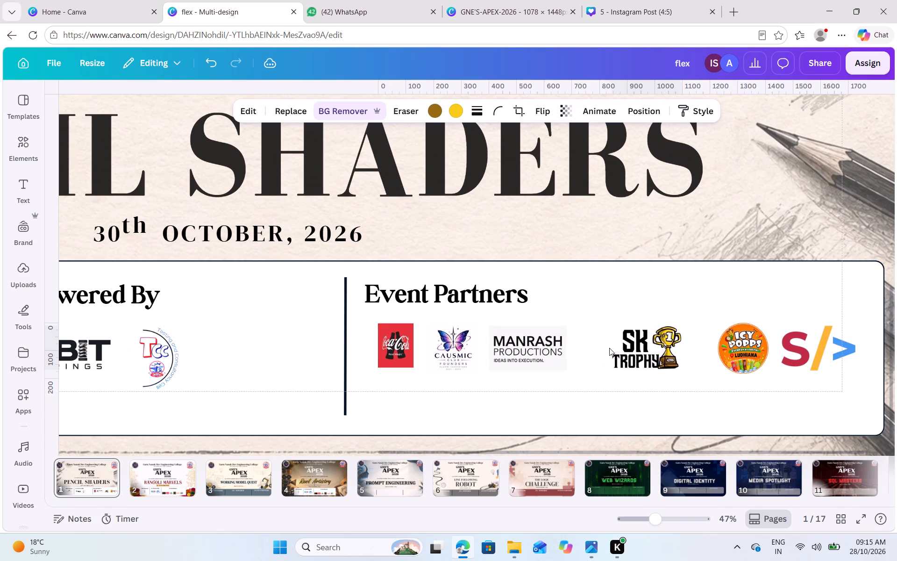
pyautogui.press('Right')
pyautogui.press('Right')
pyautogui.press('Right')
pyautogui.press('Right')
pyautogui.press('Right')
pyautogui.press('Right')
pyautogui.press('Right')
pyautogui.press('Right')
pyautogui.press('Right')
pyautogui.press('Right')
pyautogui.press('Right')
pyautogui.press('Right')
pyautogui.press('Right')
pyautogui.press('Right')
pyautogui.press('Right')
pyautogui.press('Right')
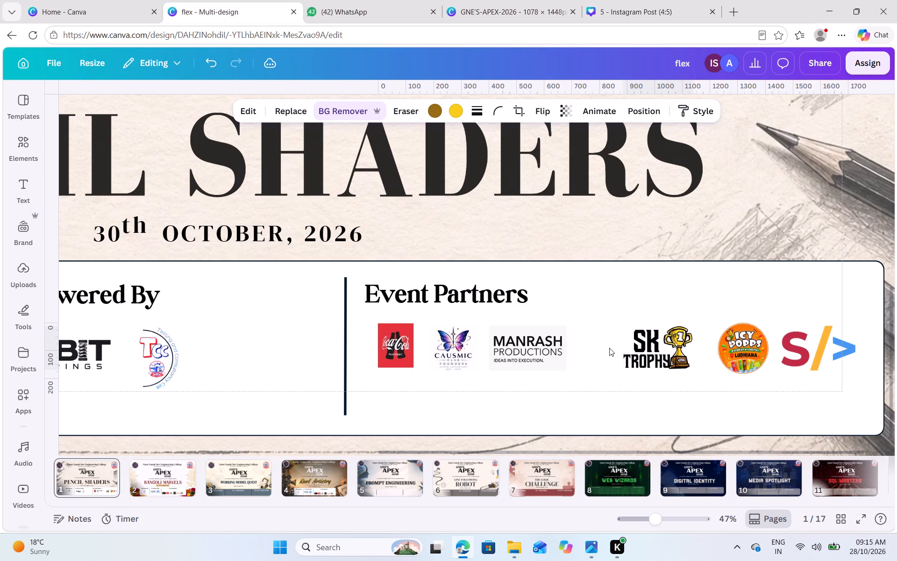
pyautogui.press('Right')
# Nudge the Manrash Productions logo horizontally toward the SK Trophy logo, leaving a similar small gap.
pyautogui.click(541, 350)
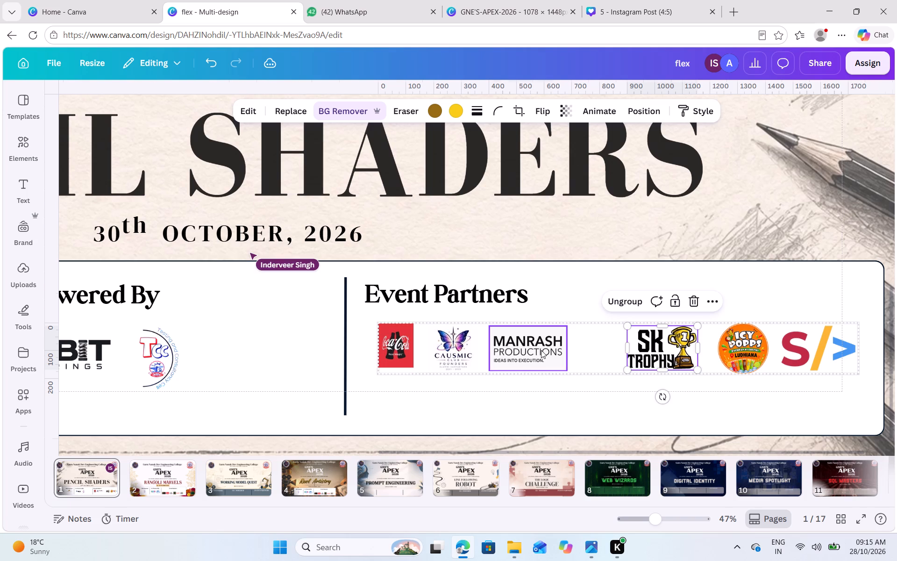
pyautogui.press('Right')
pyautogui.press('Right')
pyautogui.press('Right')
pyautogui.press('Right')
pyautogui.press('Right')
pyautogui.press('Right')
pyautogui.press('Right')
pyautogui.press('Right')
pyautogui.press('Right')
pyautogui.press('Right')
pyautogui.press('Right')
pyautogui.press('Right')
pyautogui.press('Right')
pyautogui.press('Right')
pyautogui.press('Right')
pyautogui.press('Right')
pyautogui.press('Right')
pyautogui.press('Right')
pyautogui.press('Right')
pyautogui.press('Right')
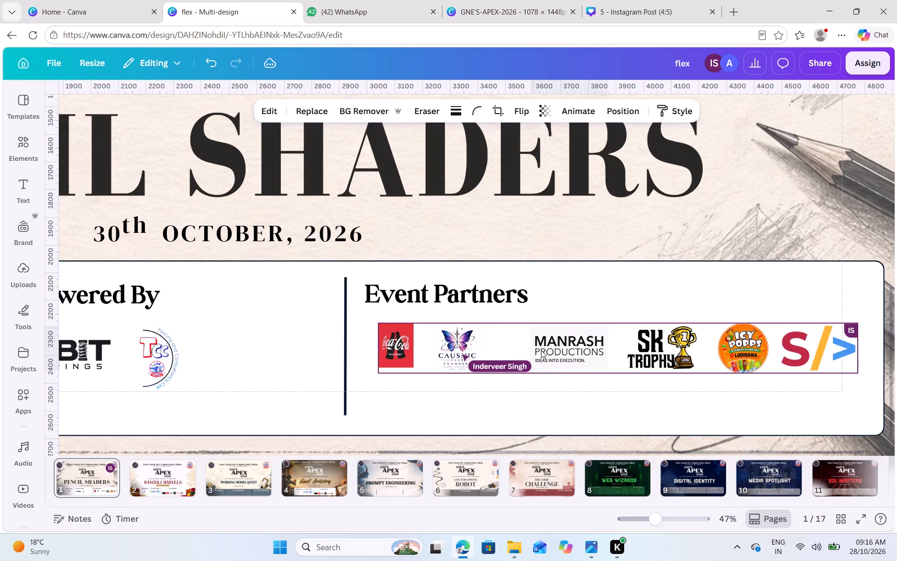
pyautogui.press('Right')
pyautogui.press('Right')
pyautogui.press('Right')
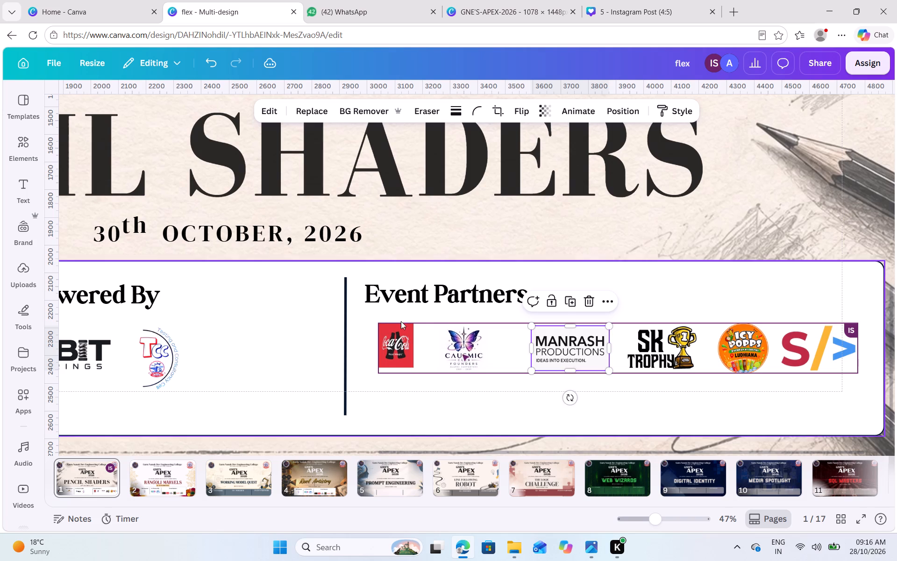
# Nudge the Coca-Cola logo horizontally toward the Causmic Club Founders logo to even out the spacing of the Event Partners row.
pyautogui.click(402, 344)
pyautogui.click(402, 344)
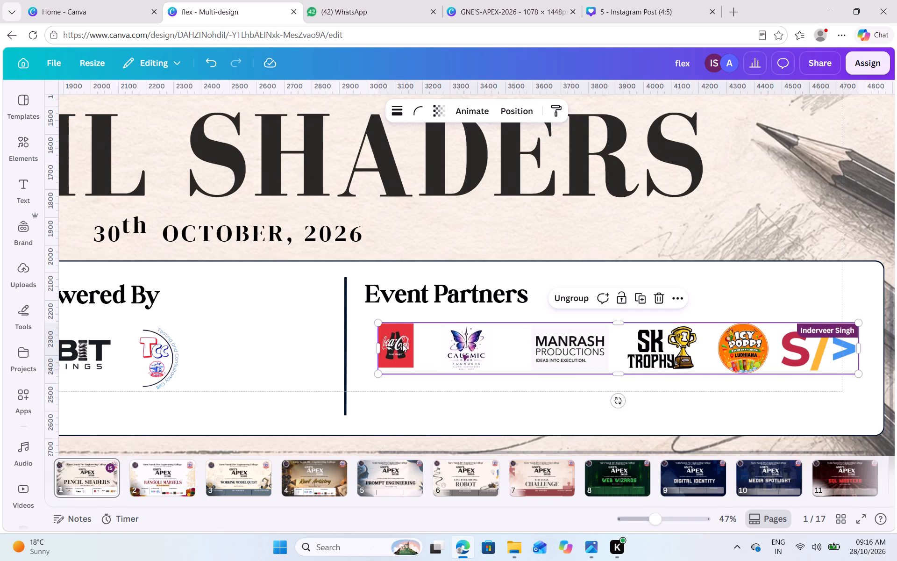
pyautogui.press('Right')
pyautogui.press('Right')
pyautogui.press('Right')
pyautogui.press('Right')
pyautogui.press('Right')
pyautogui.press('Right')
pyautogui.press('Right')
pyautogui.press('Right')
pyautogui.press('Right')
pyautogui.press('Right')
pyautogui.press('Right')
pyautogui.press('Right')
pyautogui.press('Right')
pyautogui.press('Right')
pyautogui.press('Right')
pyautogui.press('Right')
pyautogui.press('Right')
pyautogui.press('Right')
pyautogui.press('Right')
pyautogui.press('Right')
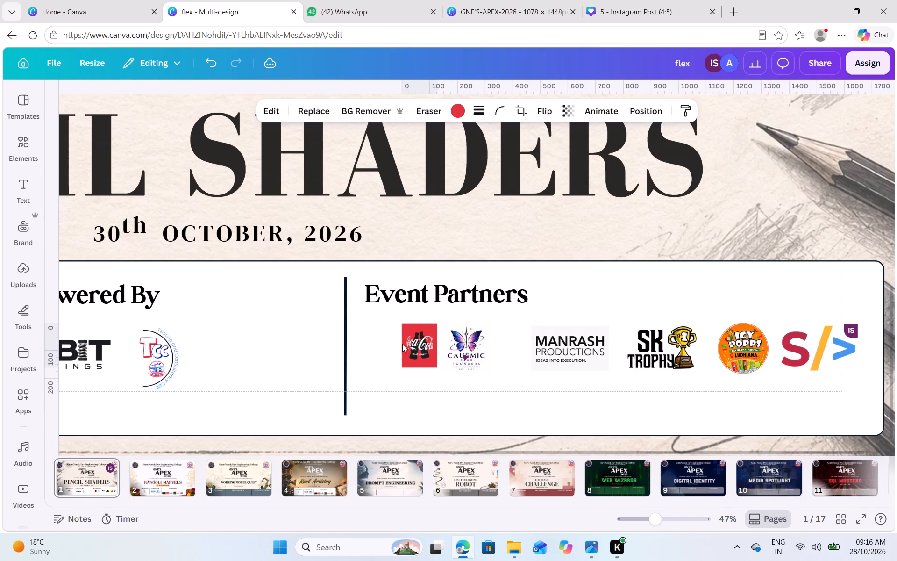
pyautogui.press('Right')
pyautogui.press('Right')
pyautogui.press('Right')
pyautogui.press('Right')
pyautogui.press('Right')
pyautogui.press('Right')
pyautogui.press('Right')
pyautogui.press('Right')
pyautogui.press('Right')
pyautogui.press('Right')
pyautogui.press('Right')
pyautogui.press('Right')
pyautogui.press('Right')
pyautogui.press('Right')
pyautogui.press('Right')
pyautogui.press('Right')
pyautogui.press('Right')
pyautogui.press('Right')
pyautogui.press('Right')
pyautogui.press('Right')
pyautogui.press('Right')
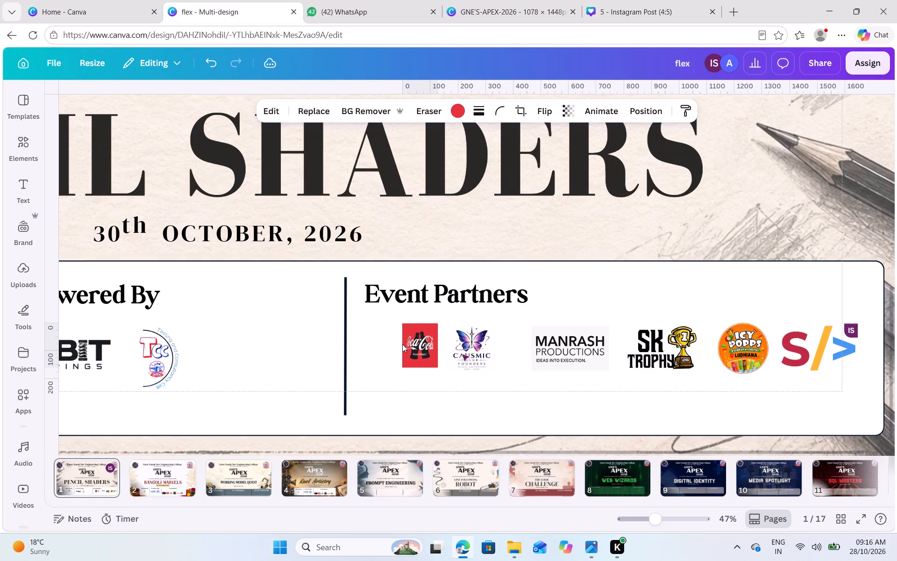
pyautogui.press('Right')
pyautogui.press('Right')
pyautogui.press('Right')
pyautogui.press('Right')
pyautogui.press('Right')
pyautogui.press('Right')
pyautogui.press('Right')
pyautogui.press('Right')
pyautogui.press('Right')
pyautogui.press('Right')
pyautogui.press('Right')
pyautogui.press('Right')
pyautogui.press('Right')
pyautogui.press('Right')
pyautogui.press('Right')
pyautogui.press('Right')
pyautogui.press('Right')
pyautogui.press('Right')
pyautogui.press('Right')
pyautogui.press('Right')
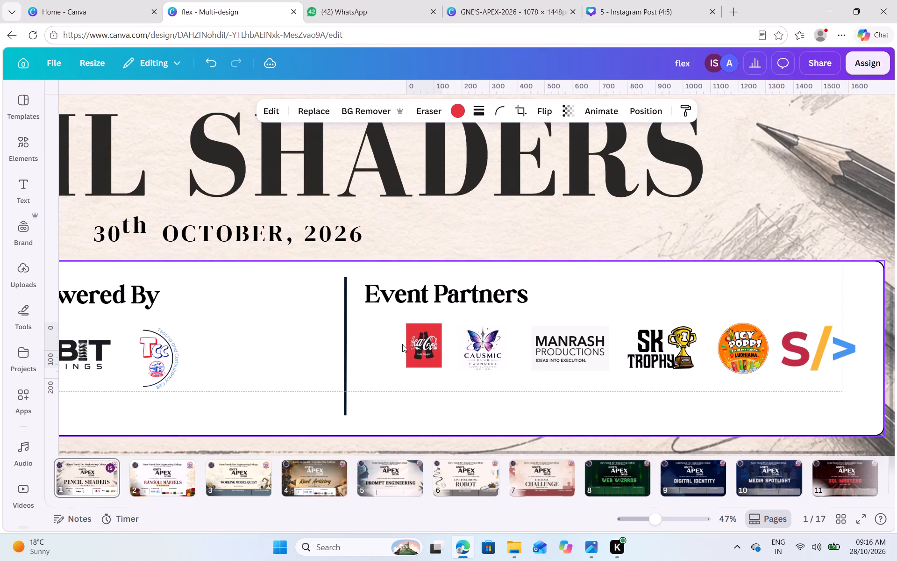
pyautogui.press('Right')
pyautogui.press('Right')
pyautogui.press('Right')
pyautogui.press('Right')
pyautogui.press('Right')
pyautogui.press('Right')
pyautogui.press('Right')
pyautogui.press('Right')
pyautogui.press('Right')
pyautogui.press('Right')
pyautogui.press('Right')
pyautogui.press('Right')
pyautogui.press('Right')
pyautogui.press('Right')
pyautogui.press('Right')
pyautogui.press('Right')
pyautogui.press('Right')
pyautogui.press('Right')
pyautogui.press('Right')
pyautogui.press('Right')
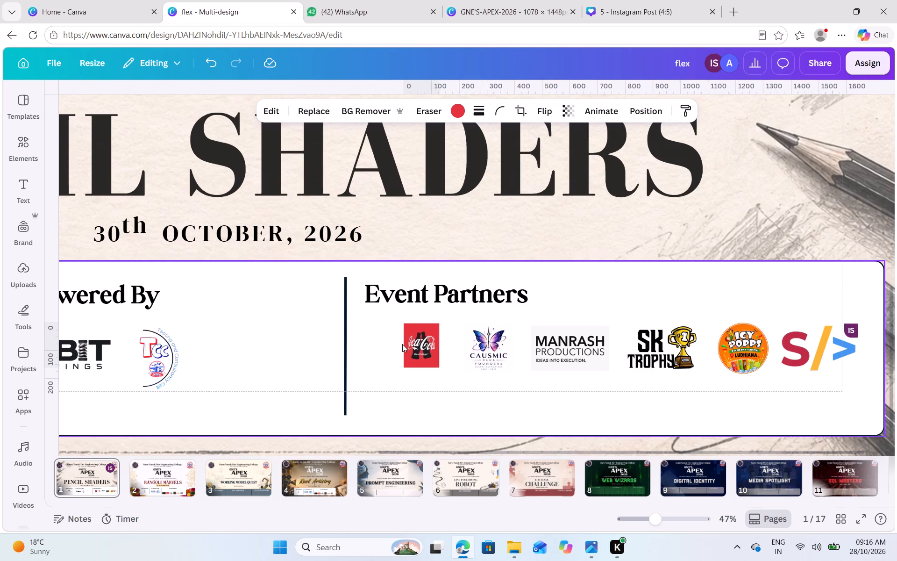
# Nudge the Coca-Cola logo horizontally toward the Causmic Club Founders logo to tighten the gap in the Event Partners row.
pyautogui.press('Right')
pyautogui.press('Right')
pyautogui.press('Right')
pyautogui.press('Right')
pyautogui.press('Right')
pyautogui.press('Right')
pyautogui.press('Right')
pyautogui.press('Right')
pyautogui.press('Right')
pyautogui.press('Right')
pyautogui.press('Right')
pyautogui.press('Right')
pyautogui.press('Right')
pyautogui.press('Right')
pyautogui.press('Right')
pyautogui.press('Right')
pyautogui.press('Right')
pyautogui.press('Right')
pyautogui.press('Right')
pyautogui.press('Right')
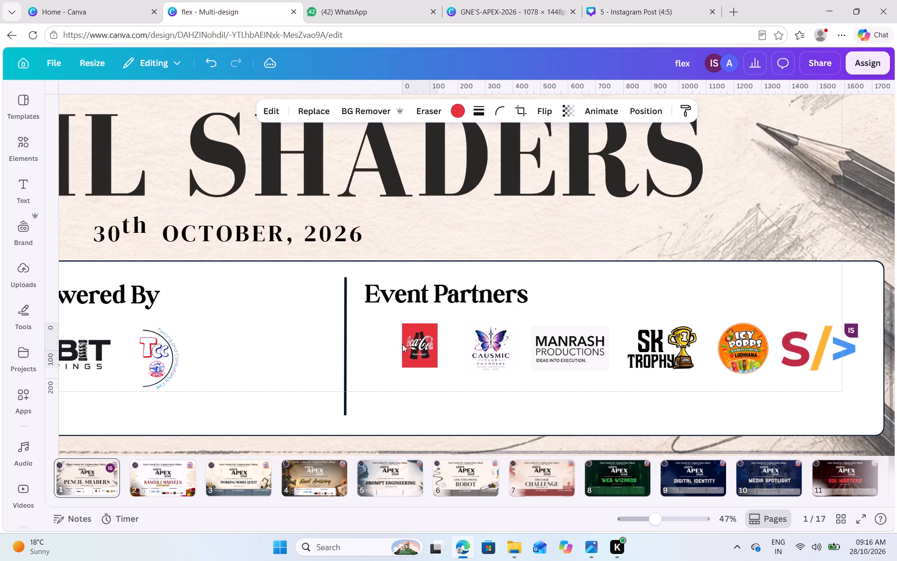
pyautogui.press('Right')
pyautogui.press('Right')
pyautogui.press('Right')
pyautogui.press('Right')
pyautogui.press('Right')
pyautogui.press('Right')
pyautogui.press('Right')
pyautogui.press('Right')
pyautogui.press('Right')
pyautogui.press('Right')
pyautogui.press('Right')
pyautogui.press('Right')
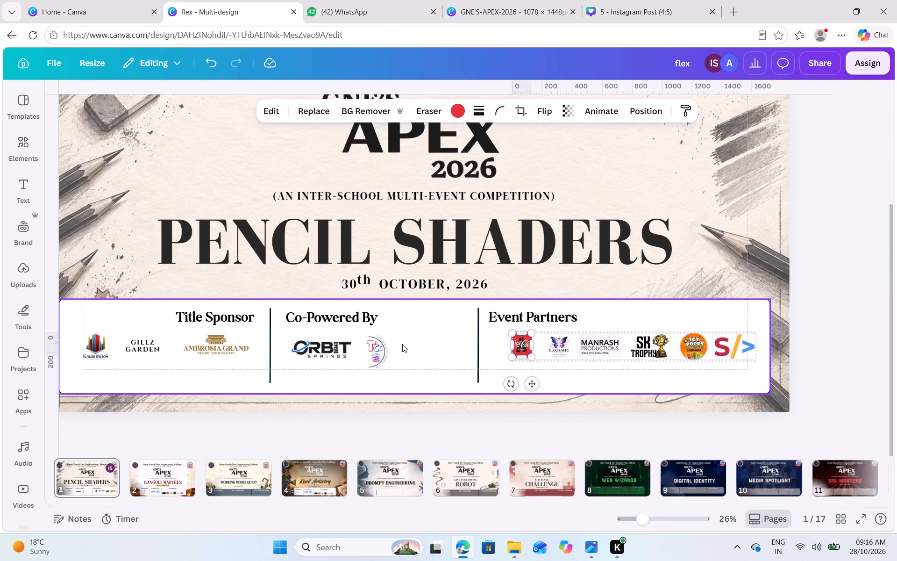
pyautogui.click(703, 293)
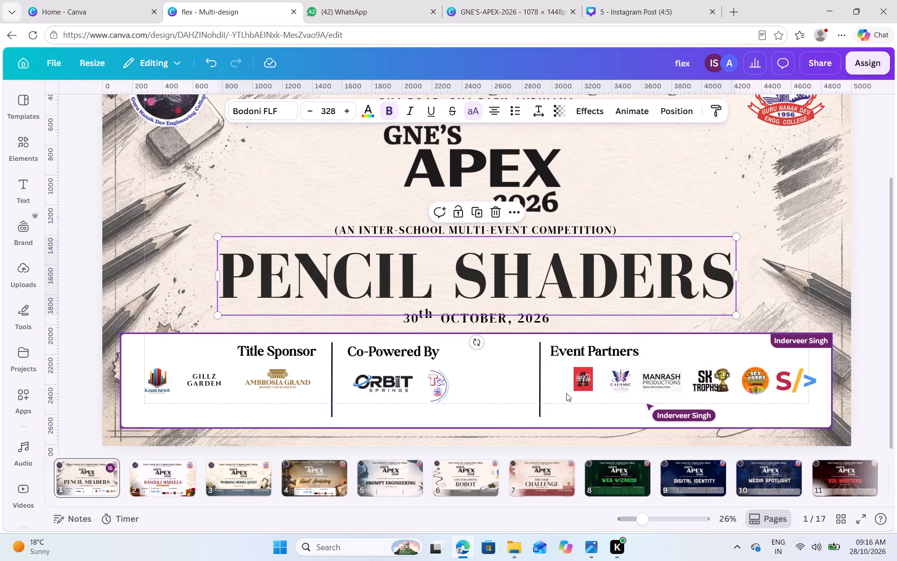
# Nudge the Coca-Cola logo slightly closer to the Causmic Club Founders logo within the Event Partners group.
pyautogui.click(582, 378)
pyautogui.click(582, 378)
pyautogui.press('Right')
pyautogui.press('Right')
pyautogui.press('Right')
pyautogui.press('Right')
pyautogui.press('Right')
pyautogui.press('Right')
pyautogui.press('Right')
pyautogui.press('Right')
pyautogui.press('Right')
pyautogui.press('Right')
pyautogui.press('Right')
pyautogui.press('Right')
pyautogui.press('Right')
pyautogui.press('Right')
pyautogui.press('Right')
pyautogui.press('Right')
pyautogui.press('Right')
pyautogui.press('Right')
pyautogui.press('Right')
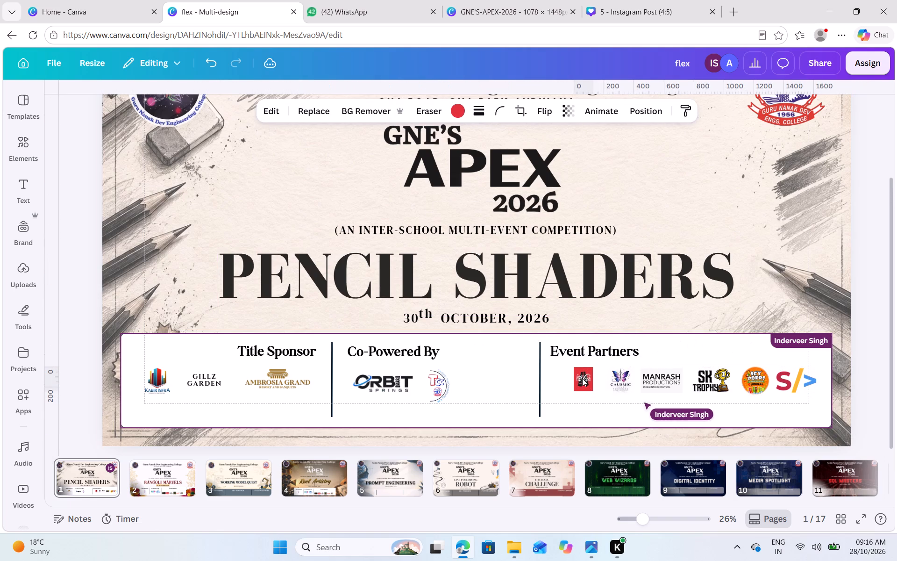
# Shift the vertical divider between Co-Powered By and Event Partners horizontally toward the Coca-Cola logo, leaving a small gap.
pyautogui.click(539, 383)
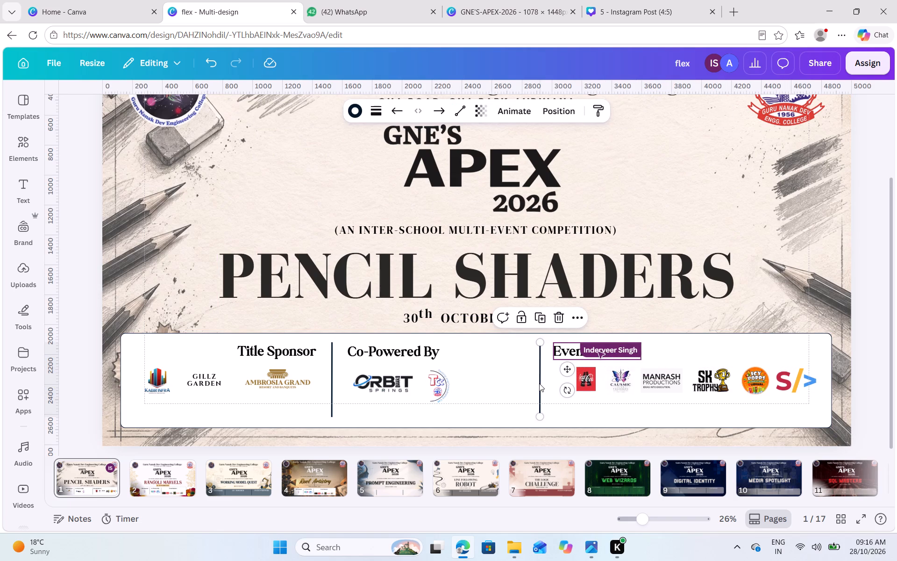
pyautogui.press('Right')
pyautogui.press('Right')
pyautogui.press('Right')
pyautogui.press('Right')
pyautogui.press('Right')
pyautogui.press('Right')
pyautogui.press('Right')
pyautogui.press('Right')
pyautogui.press('Right')
pyautogui.press('Right')
pyautogui.press('Right')
pyautogui.press('Right')
pyautogui.press('Right')
pyautogui.press('Right')
pyautogui.press('Right')
pyautogui.press('Right')
pyautogui.press('Right')
pyautogui.press('Right')
pyautogui.press('Right')
pyautogui.press('Right')
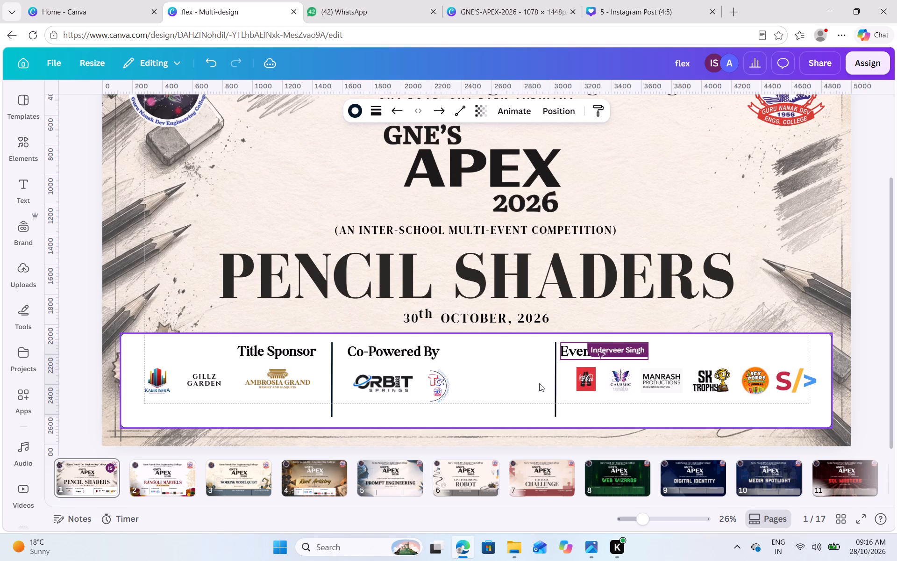
pyautogui.press('Right')
pyautogui.press('Right')
pyautogui.press('Right')
pyautogui.press('Right')
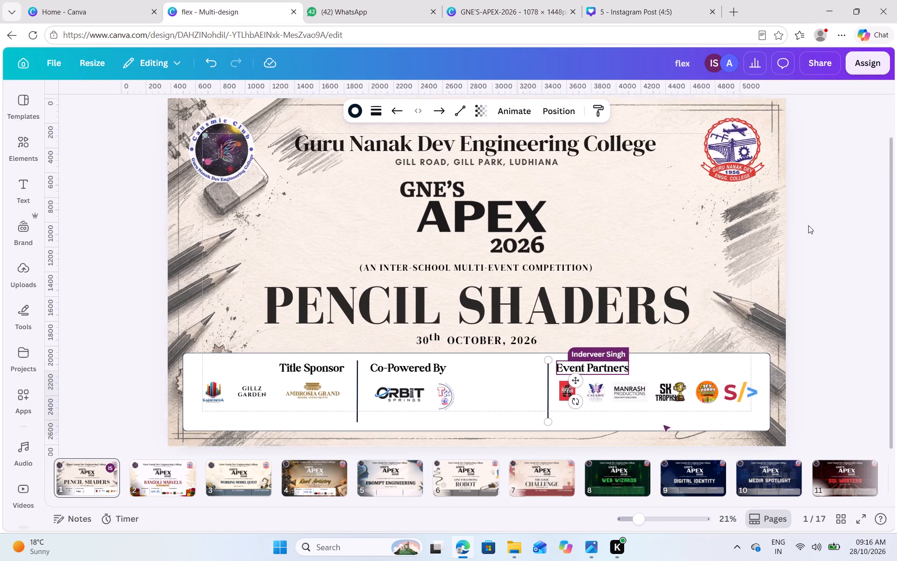
pyautogui.click(811, 272)
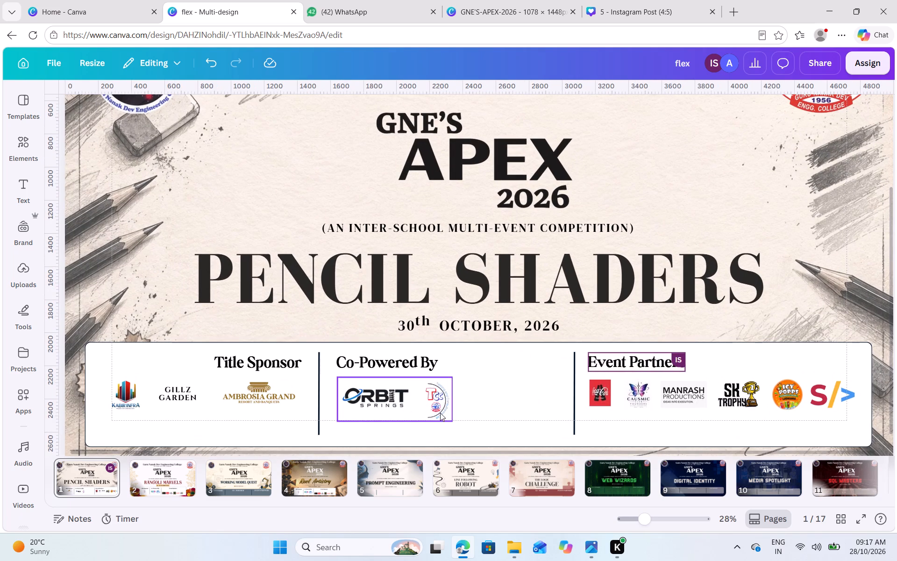
# Nudge the Orbit Springs logo in the Co-Powered By group horizontally toward the middle of its section.
pyautogui.click(437, 403)
pyautogui.click(375, 397)
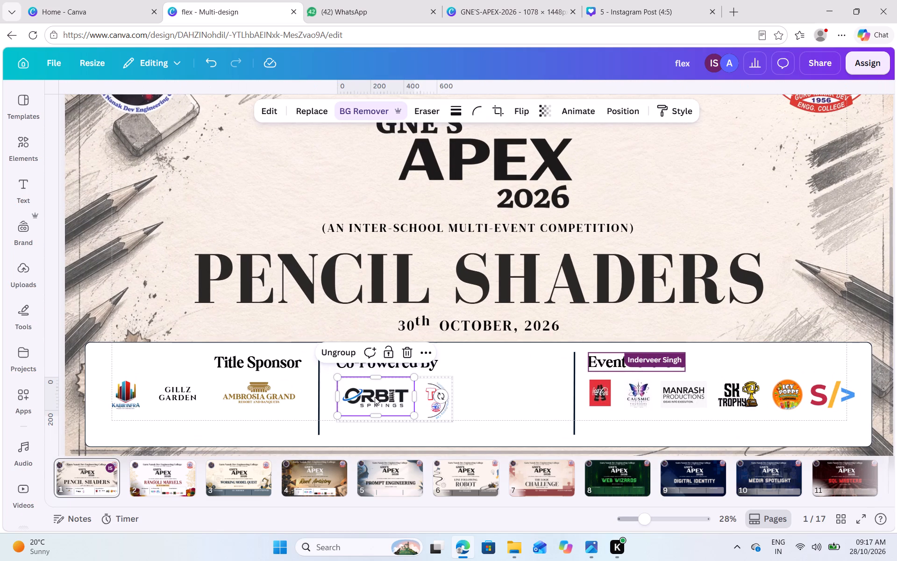
pyautogui.press('Right')
pyautogui.press('Right')
pyautogui.press('Right')
pyautogui.press('Right')
pyautogui.press('Right')
pyautogui.press('Right')
pyautogui.press('Right')
pyautogui.press('Right')
pyautogui.press('Right')
pyautogui.press('Right')
pyautogui.press('Right')
pyautogui.press('Right')
pyautogui.press('Right')
pyautogui.press('Right')
pyautogui.press('Right')
pyautogui.press('Right')
pyautogui.press('Right')
pyautogui.press('Right')
pyautogui.press('Right')
pyautogui.press('Right')
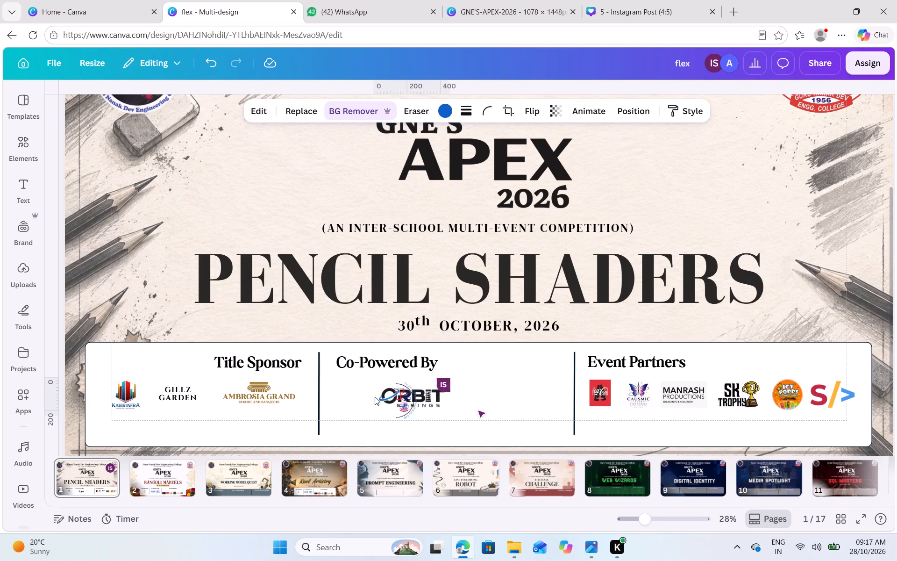
# Nudge the Orbit Springs logo horizontally away from the TCC logo until both sit side by side in the Co-Powered By group.
pyautogui.press('Right')
pyautogui.press('Right')
pyautogui.press('Right')
pyautogui.press('Right')
pyautogui.press('Right')
pyautogui.press('Right')
pyautogui.press('Right')
pyautogui.press('Right')
pyautogui.press('Right')
pyautogui.press('Right')
pyautogui.press('Right')
pyautogui.press('Right')
pyautogui.press('Right')
pyautogui.press('Right')
pyautogui.press('Right')
pyautogui.press('Right')
pyautogui.press('Right')
pyautogui.press('Right')
pyautogui.press('Right')
pyautogui.press('Right')
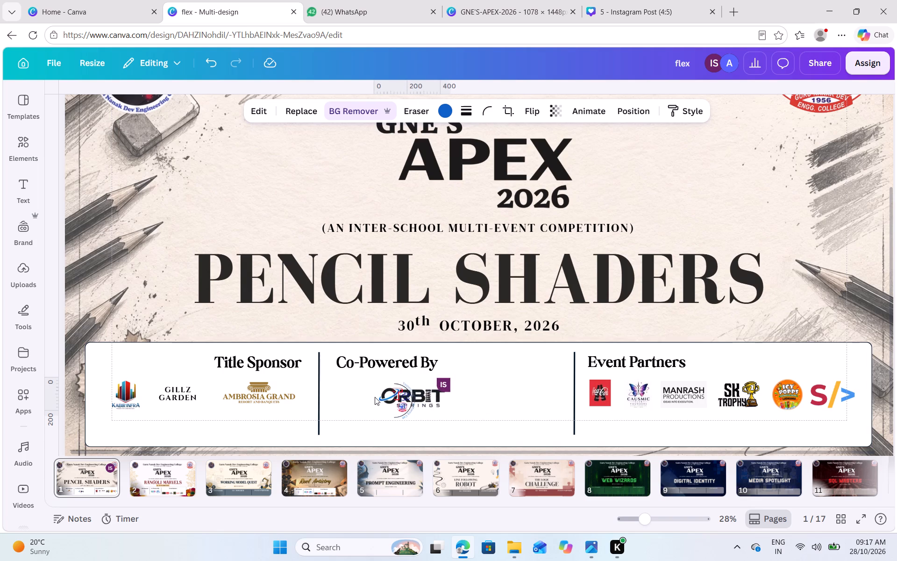
pyautogui.press('Right')
pyautogui.press('Right')
pyautogui.press('Right')
pyautogui.press('Right')
pyautogui.press('Right')
pyautogui.press('Right')
pyautogui.press('Right')
pyautogui.press('Right')
pyautogui.press('Right')
pyautogui.press('Right')
pyautogui.press('Right')
pyautogui.press('Right')
pyautogui.press('Right')
pyautogui.press('Right')
pyautogui.press('Right')
pyautogui.press('Right')
pyautogui.press('Right')
pyautogui.press('Right')
pyautogui.press('Right')
pyautogui.press('Right')
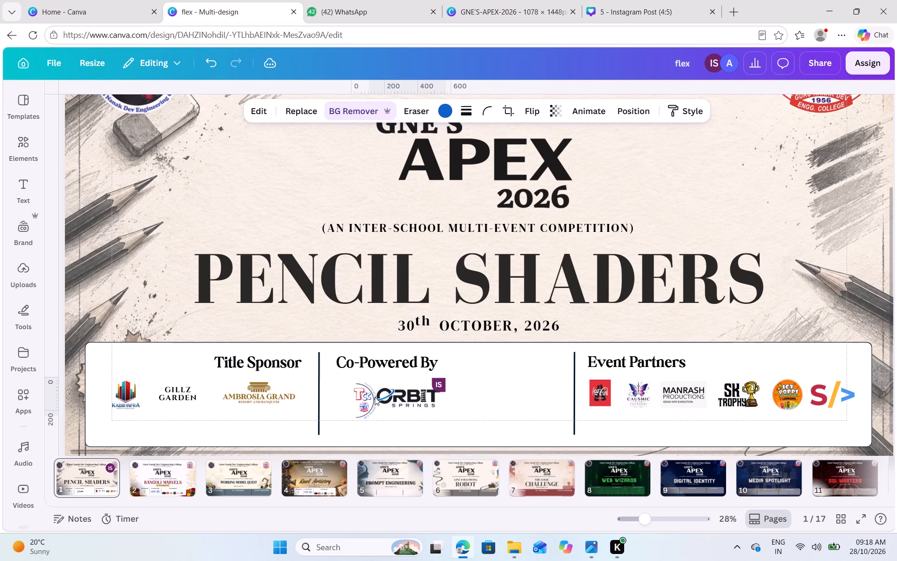
pyautogui.press('Right')
pyautogui.press('Right')
pyautogui.press('Right')
pyautogui.press('Right')
pyautogui.press('Right')
pyautogui.press('Right')
pyautogui.press('Right')
pyautogui.press('Right')
pyautogui.press('Right')
pyautogui.press('Right')
pyautogui.press('Right')
pyautogui.press('Right')
pyautogui.press('Right')
pyautogui.press('Right')
pyautogui.press('Right')
pyautogui.press('Right')
pyautogui.press('Right')
pyautogui.press('Right')
pyautogui.press('Right')
pyautogui.press('Right')
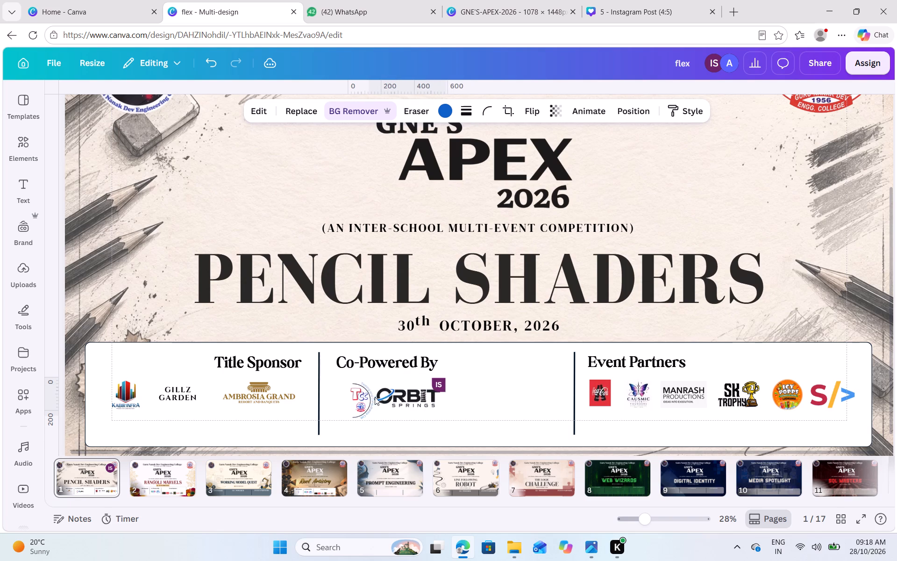
pyautogui.press('Right')
pyautogui.press('Right')
pyautogui.press('Right')
pyautogui.press('Right')
pyautogui.press('Right')
pyautogui.press('Right')
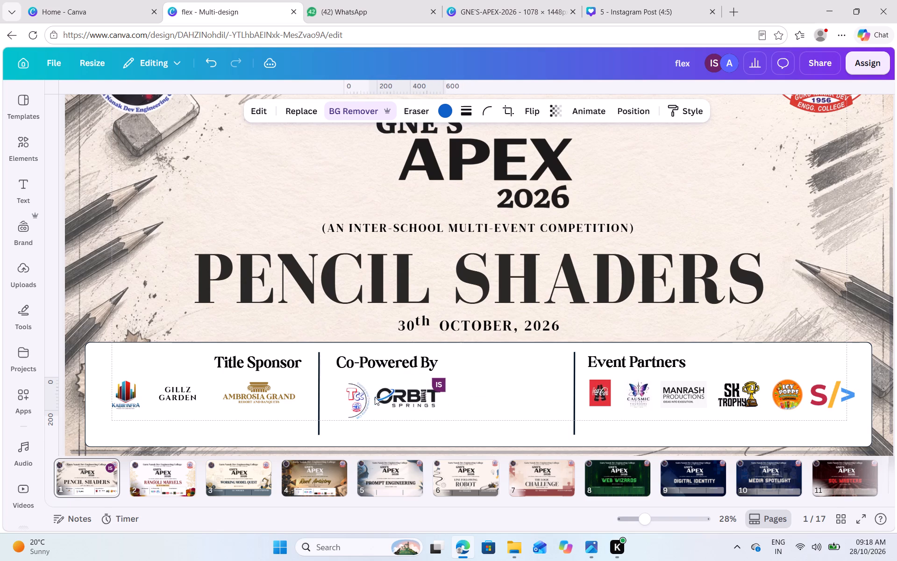
pyautogui.press('Right')
pyautogui.press('Right')
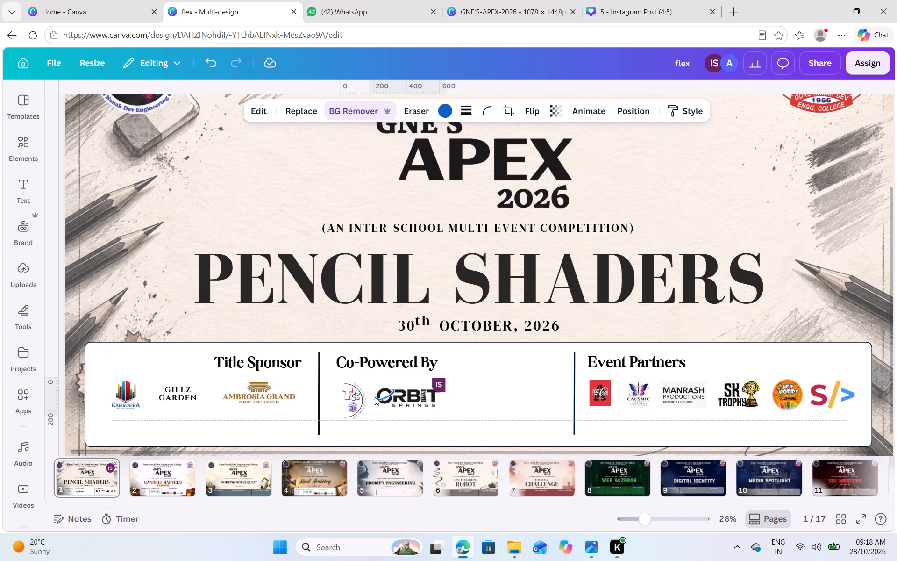
pyautogui.press('Right')
pyautogui.press('Down')
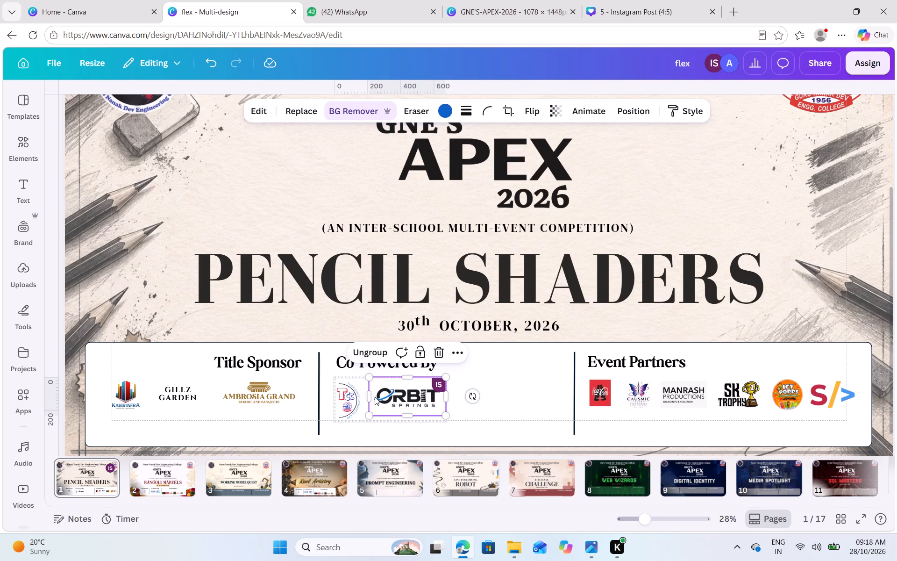
pyautogui.click(495, 369)
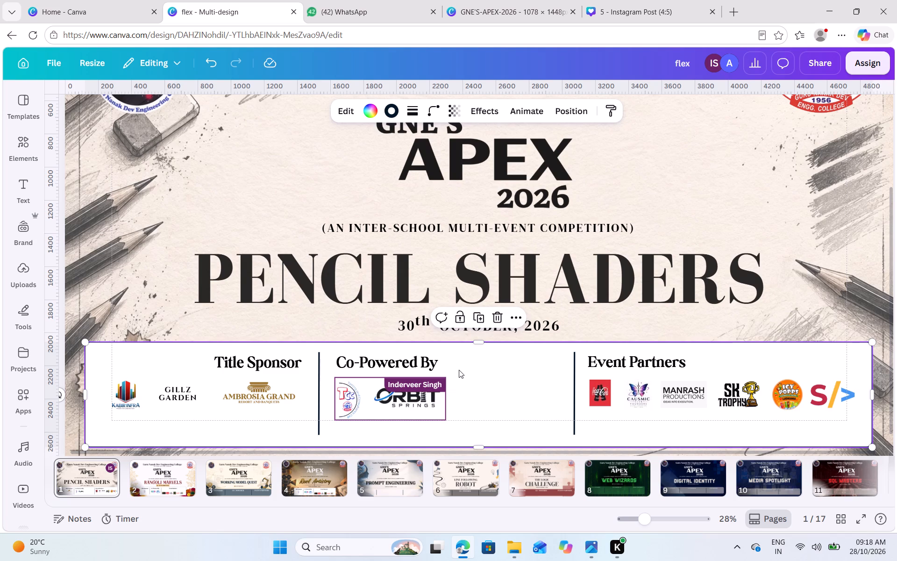
pyautogui.click(760, 222)
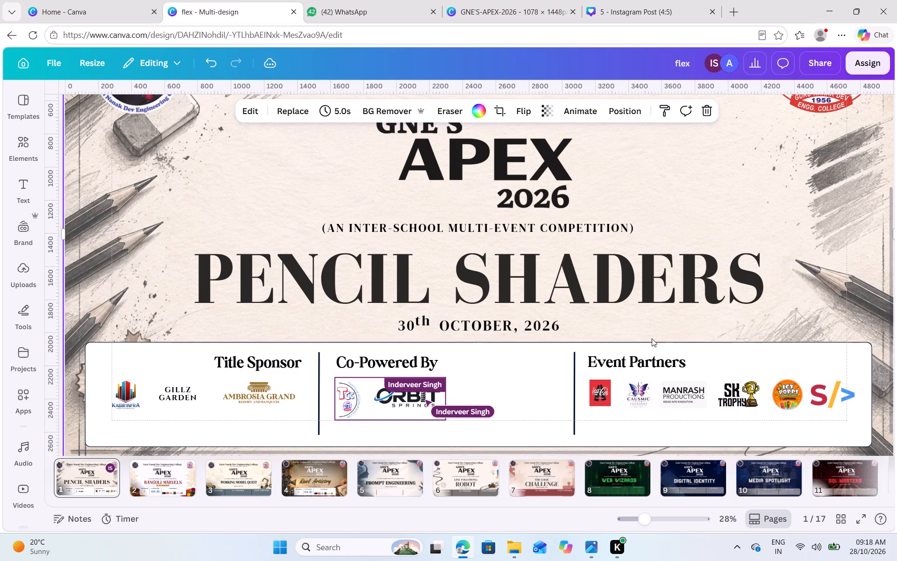
pyautogui.click(421, 404)
pyautogui.click(506, 367)
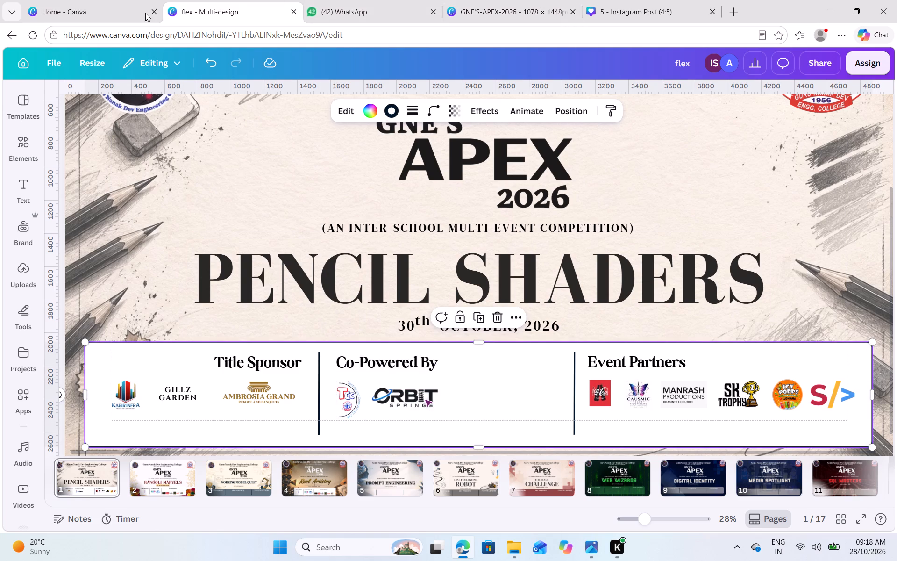
# Switch to the GNE'S-APEX-2026 design and examine the sponsor logos on page 18, Our Past Sponsors.
pyautogui.click(515, 0)
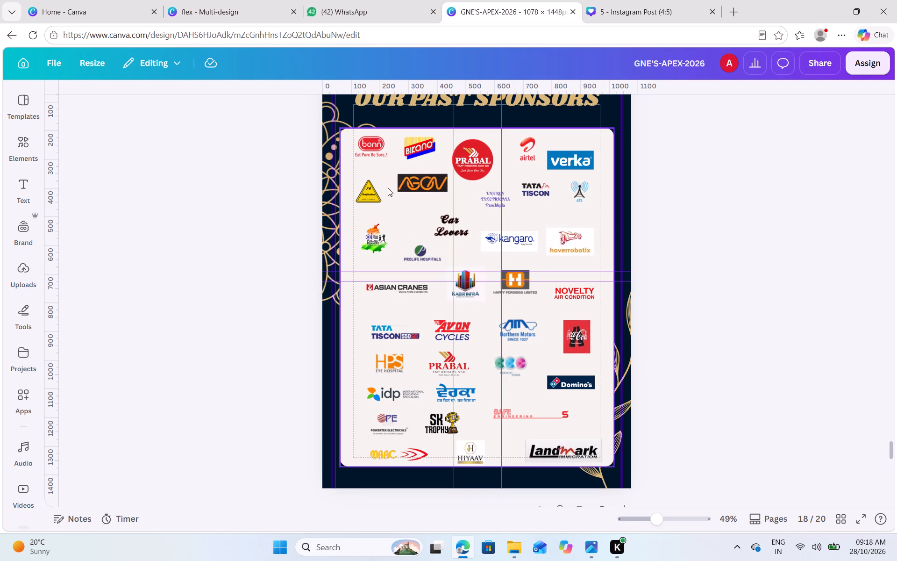
pyautogui.scroll(-4, 408, 301)
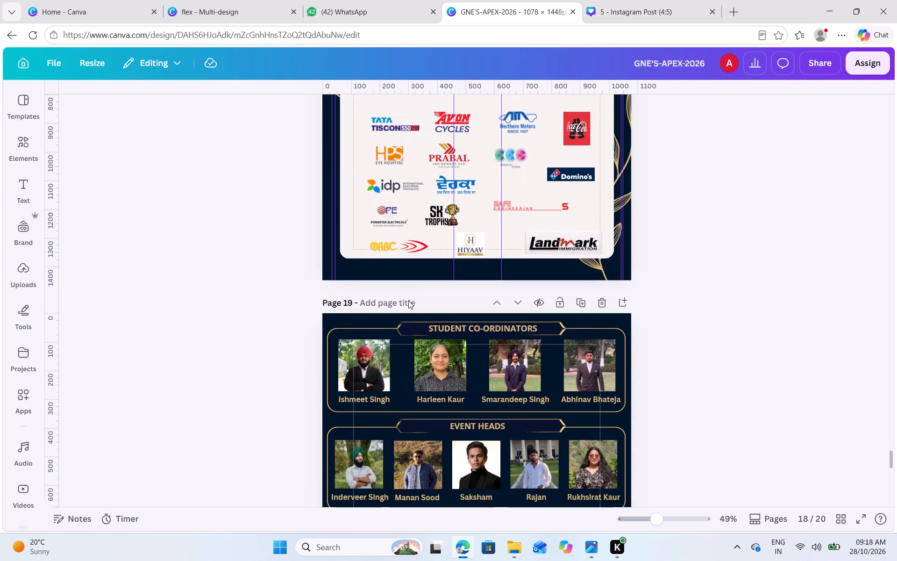
pyautogui.scroll(-1, 408, 301)
pyautogui.scroll(3, 408, 301)
pyautogui.scroll(-1, 408, 301)
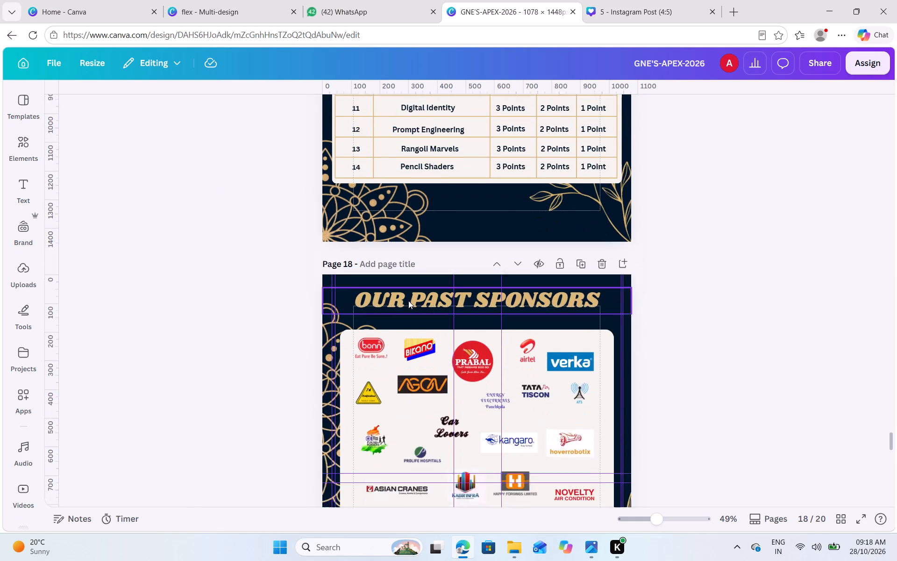
pyautogui.scroll(-3, 408, 301)
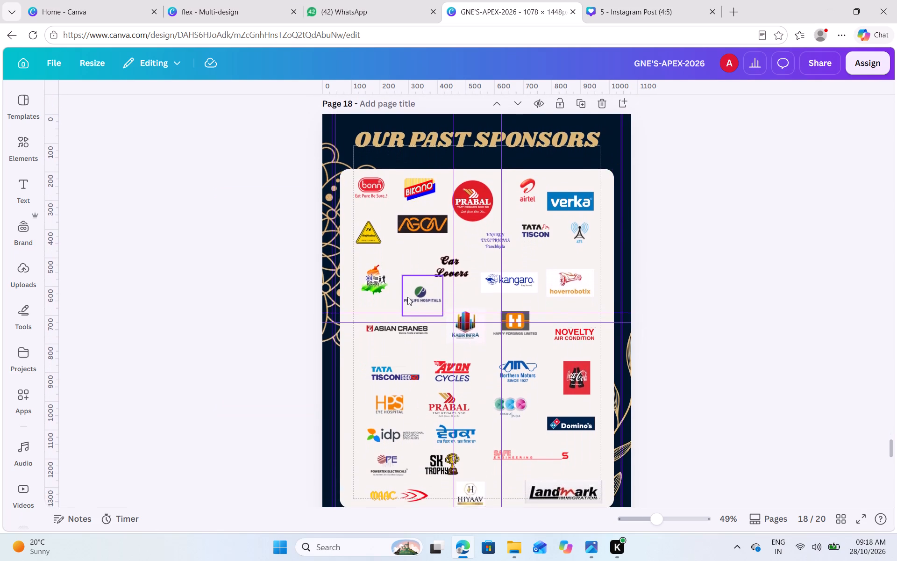
pyautogui.scroll(-1, 407, 297)
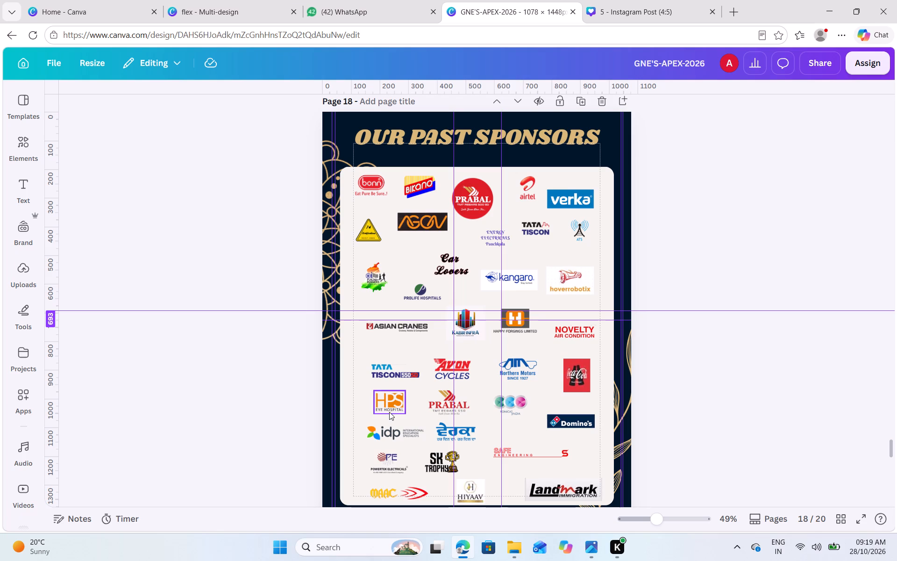
# Browse the recent designs on the Canva home page for earlier event banners with sponsor strips.
pyautogui.click(85, 6)
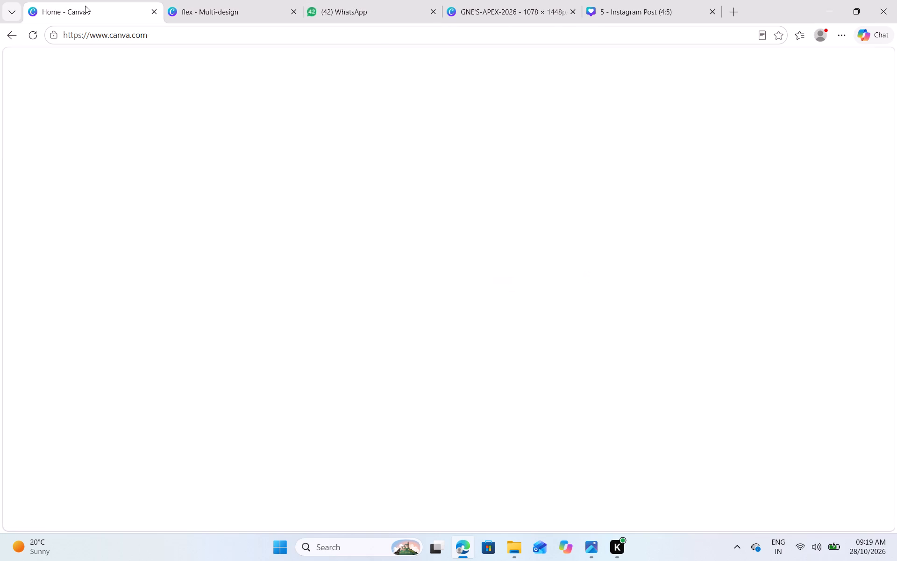
pyautogui.scroll(-4, 555, 330)
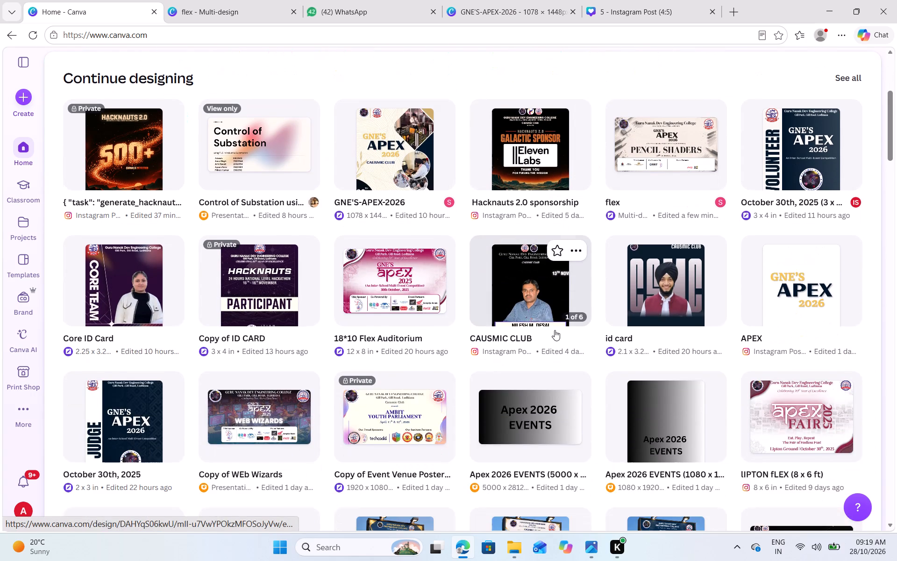
pyautogui.scroll(-3, 555, 330)
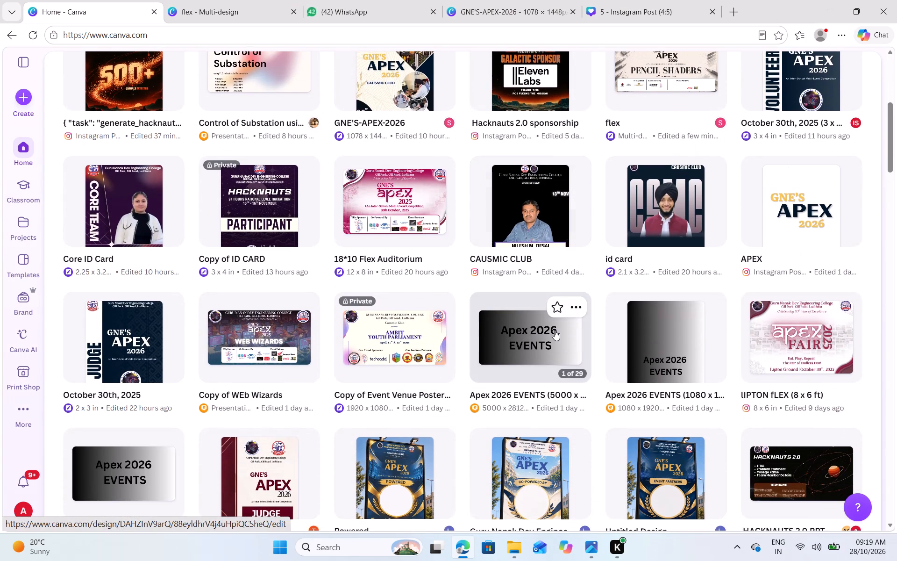
pyautogui.scroll(-1, 555, 330)
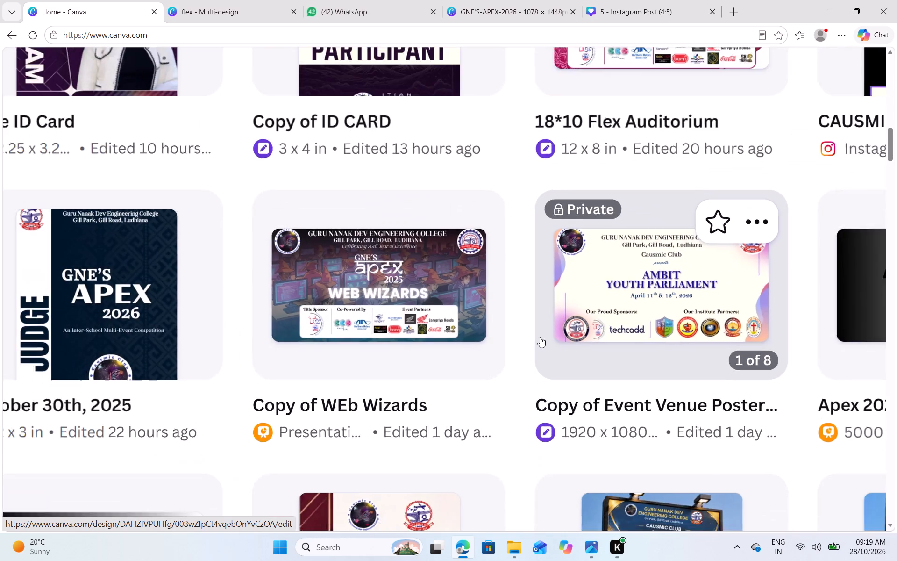
pyautogui.scroll(-3, 540, 337)
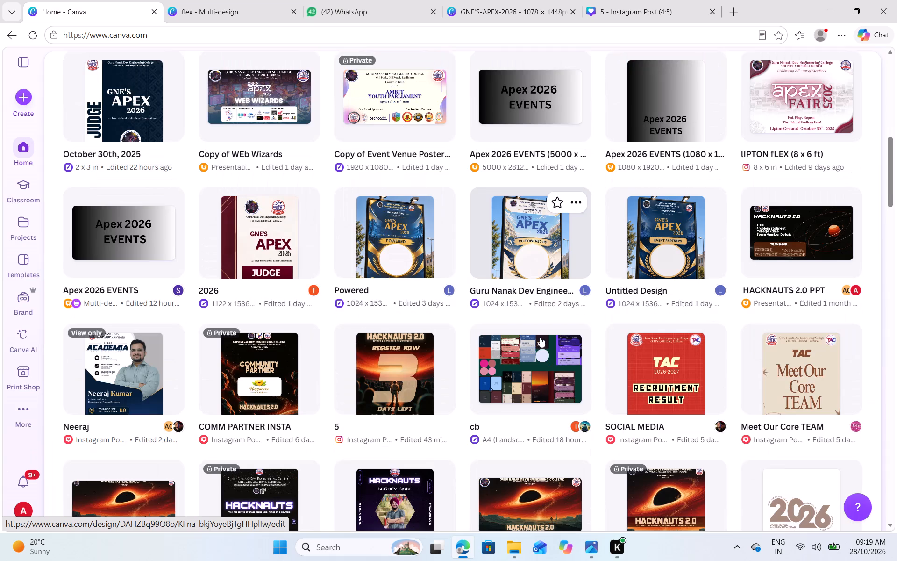
pyautogui.scroll(-4, 540, 337)
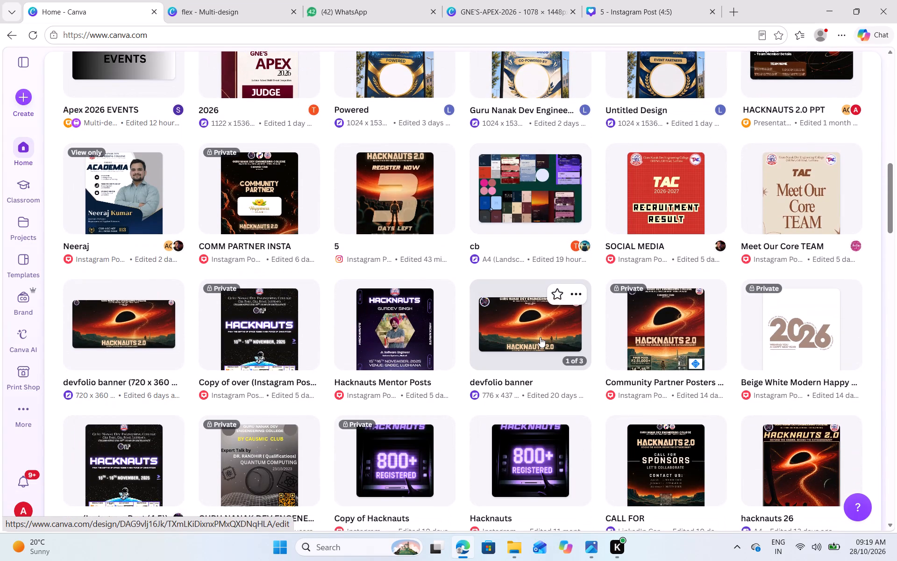
pyautogui.scroll(-5, 540, 337)
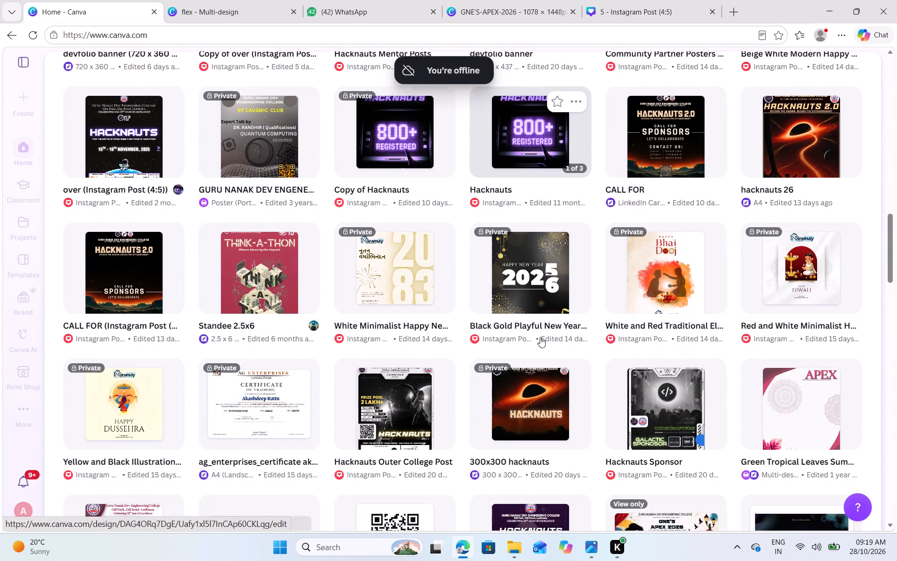
pyautogui.scroll(-2, 540, 337)
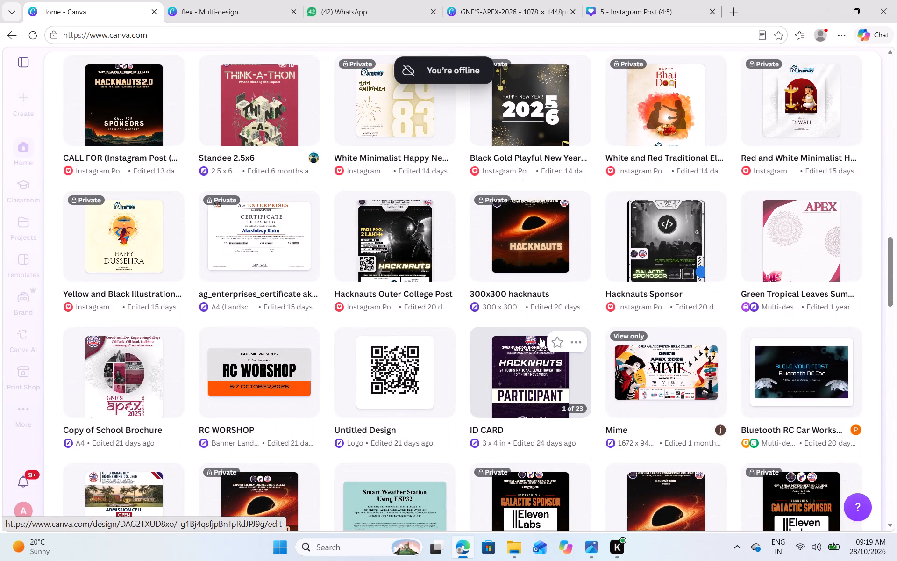
pyautogui.scroll(-2, 540, 337)
pyautogui.scroll(3, 377, 265)
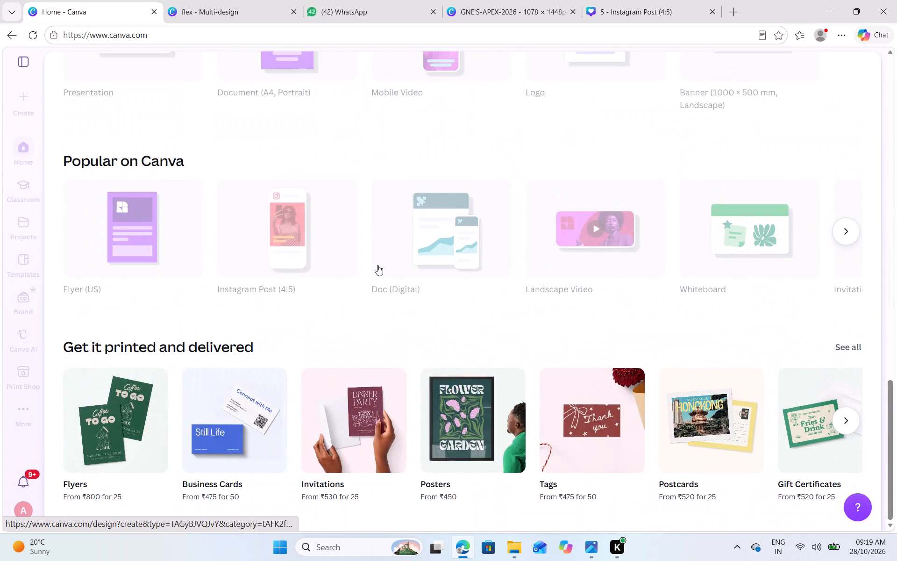
# Load more recent designs on the home page and examine the sponsor strip in the 18*10 Flex Auditorium thumbnail.
pyautogui.scroll(5, 377, 265)
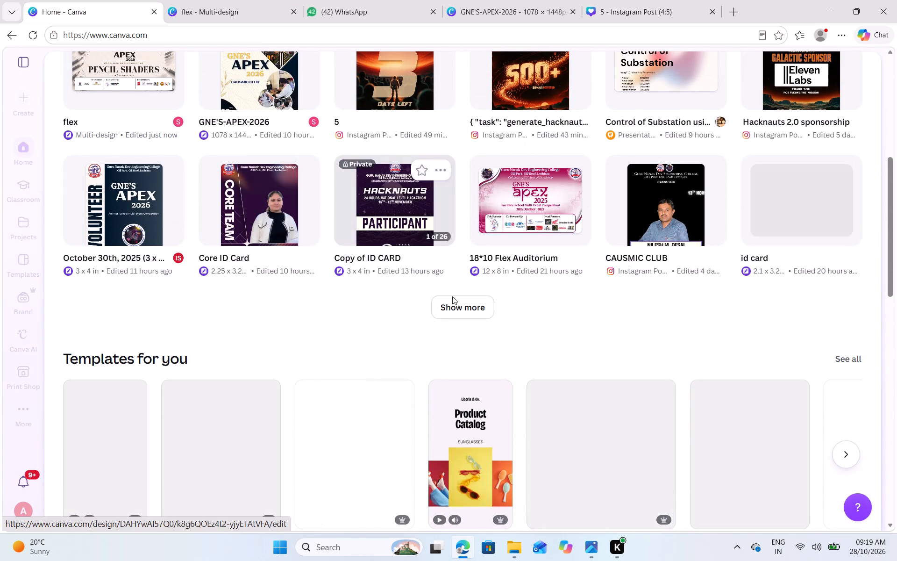
pyautogui.click(458, 311)
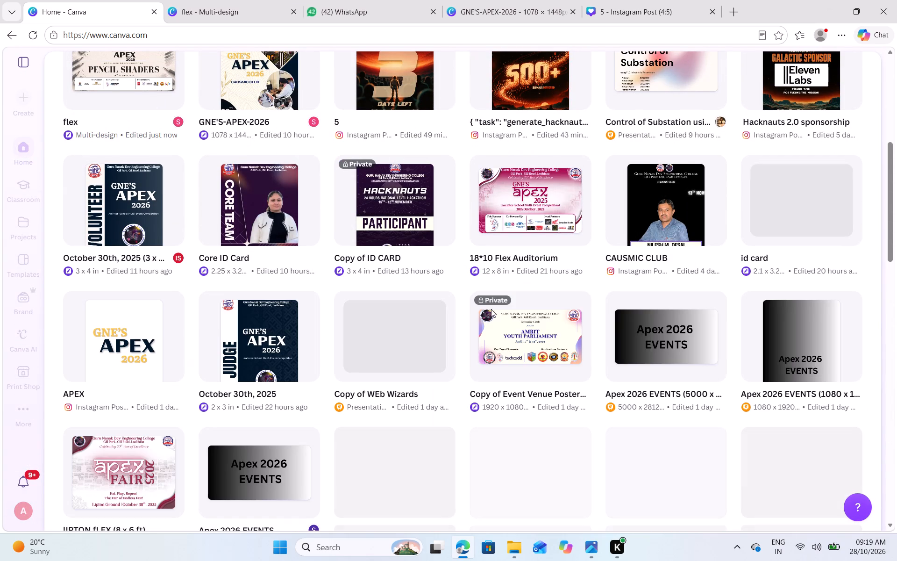
pyautogui.scroll(-1, 488, 314)
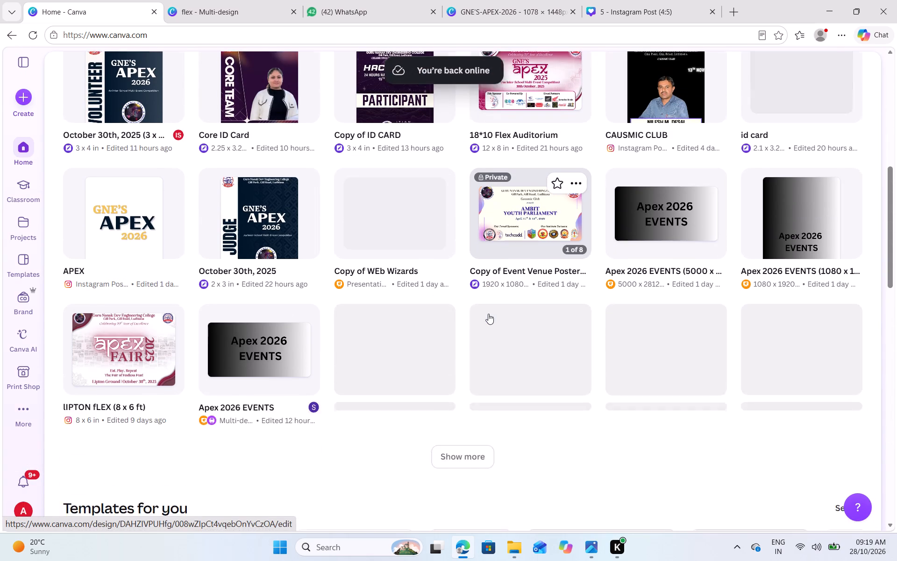
pyautogui.scroll(-2, 488, 314)
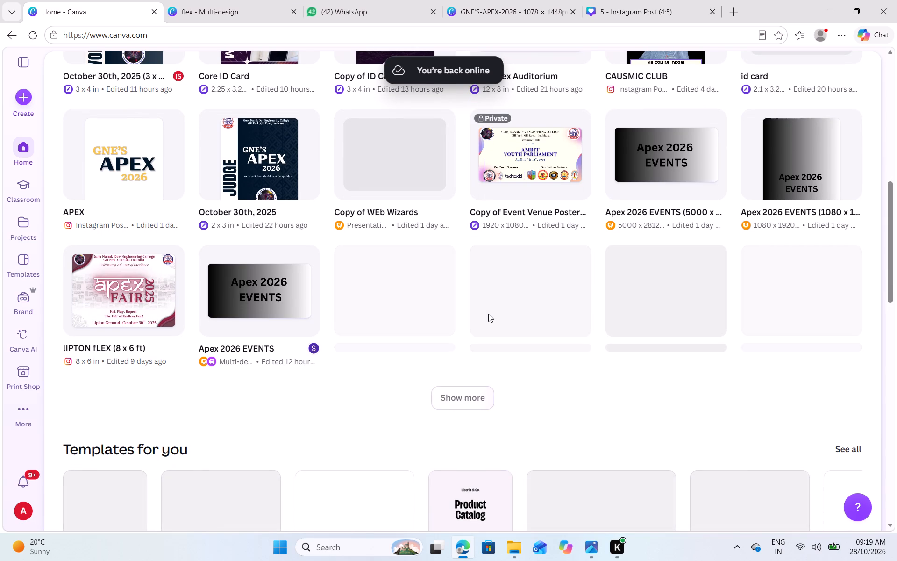
pyautogui.click(481, 396)
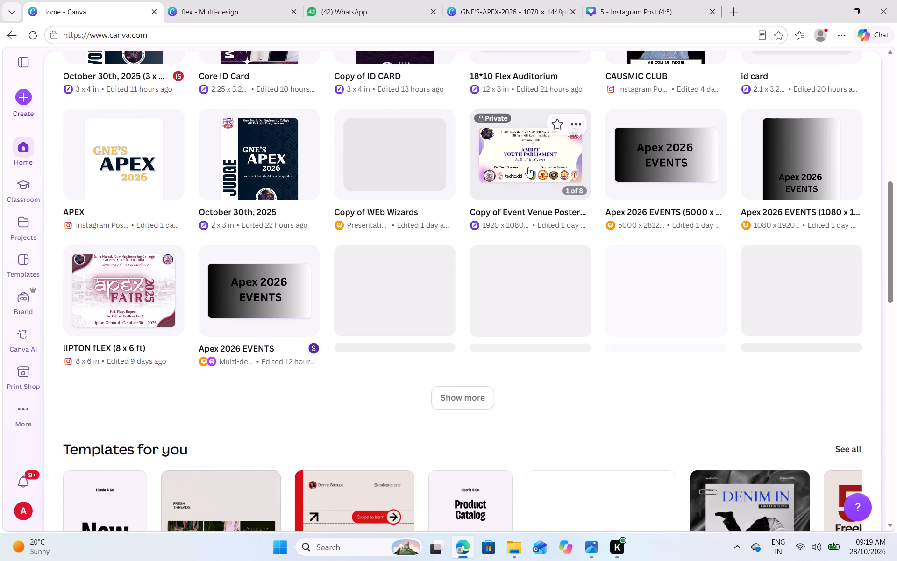
pyautogui.scroll(3, 528, 168)
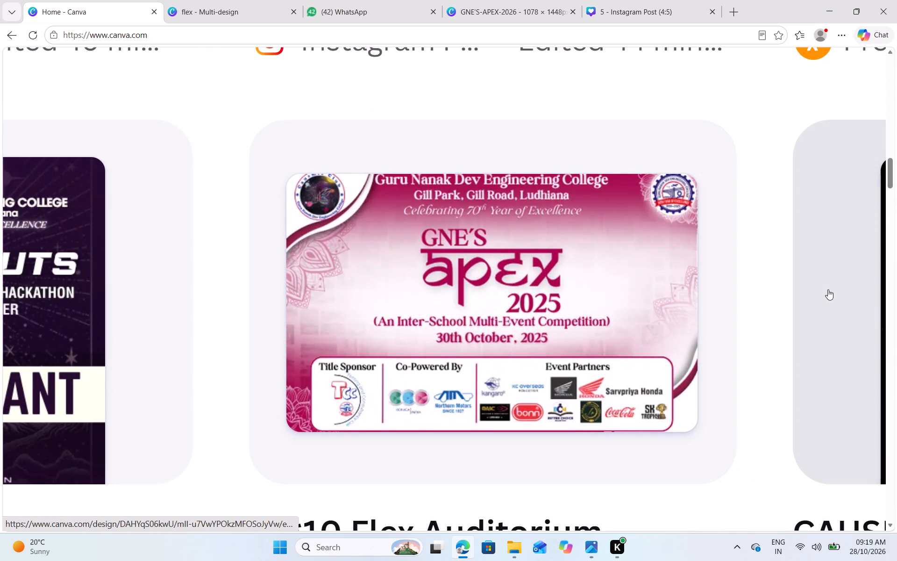
pyautogui.scroll(-1, 828, 289)
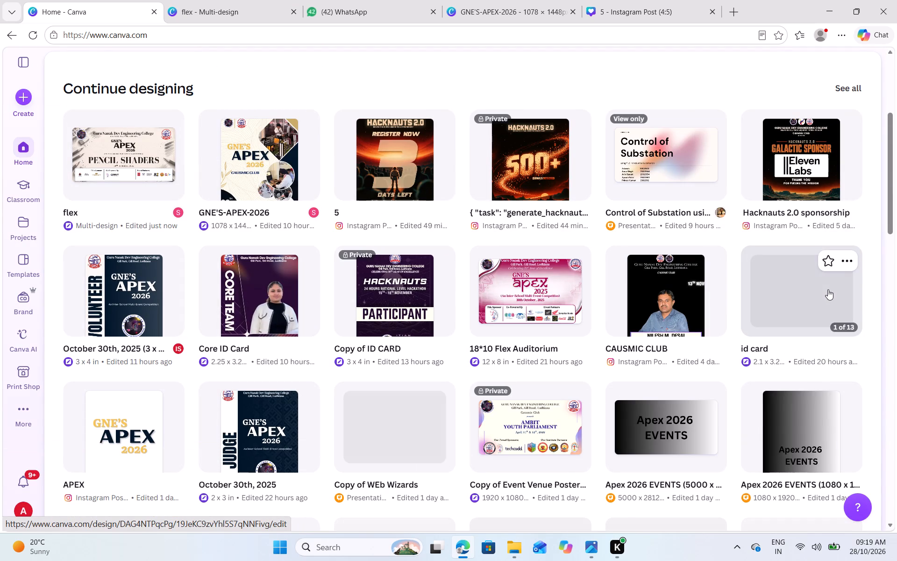
pyautogui.scroll(-3, 711, 317)
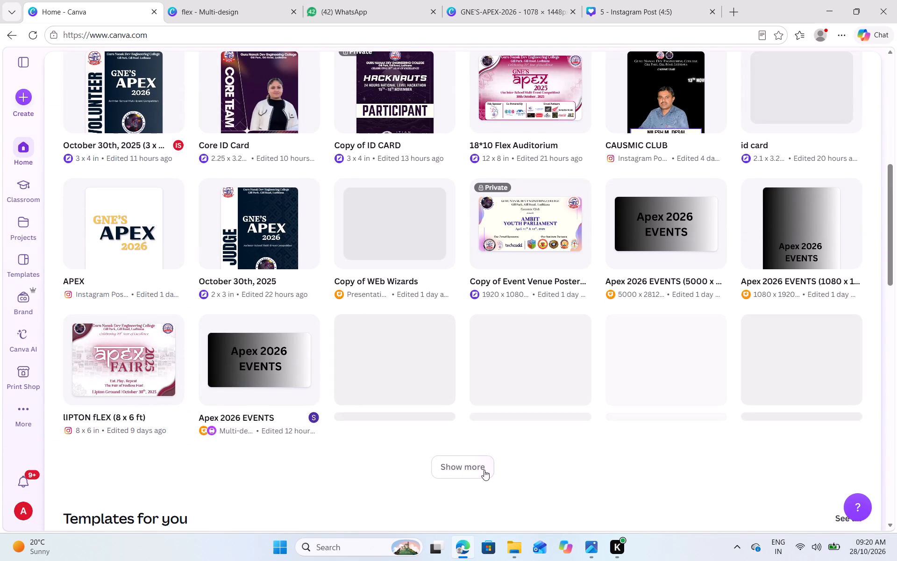
pyautogui.click(484, 468)
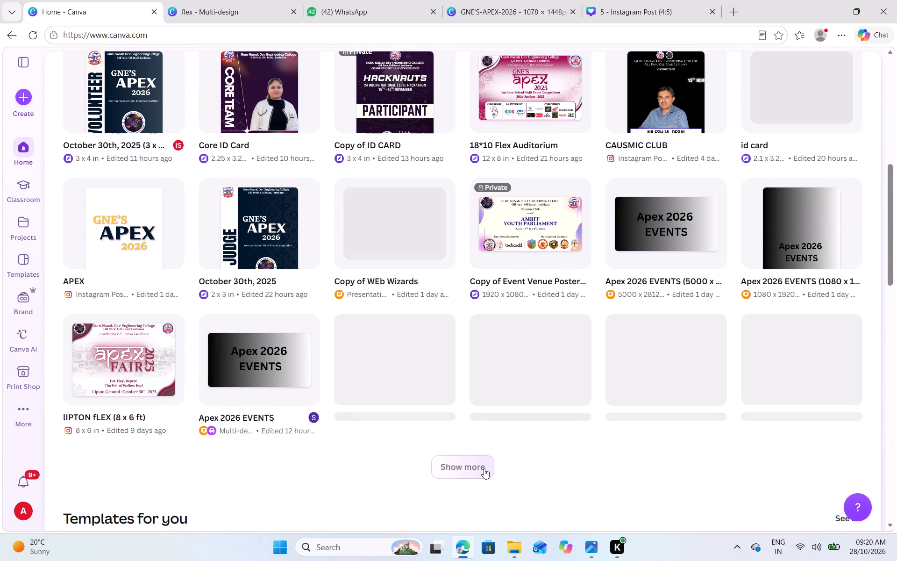
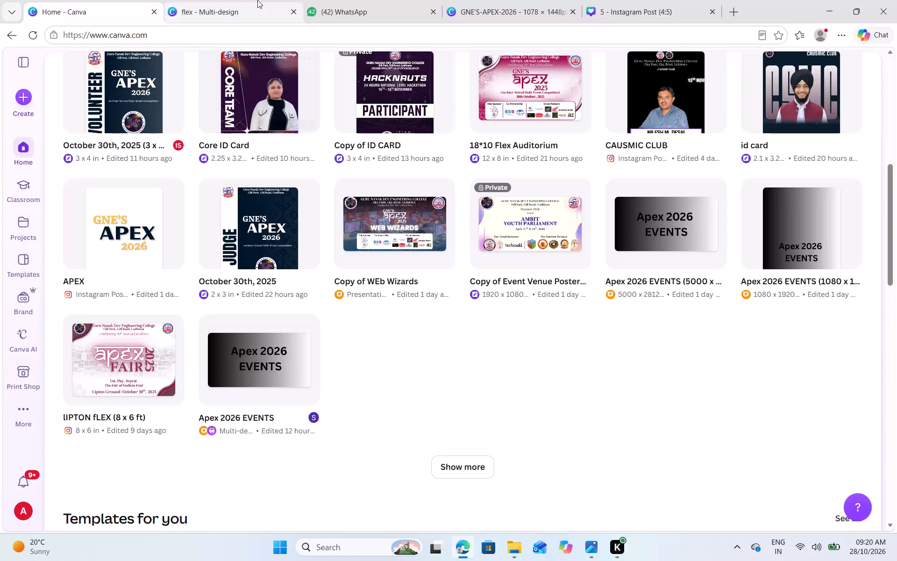
# Switch back to the flex design and move the blank square image from the pencil artwork onto the TCC logo in the sponsor strip.
pyautogui.click(257, 0)
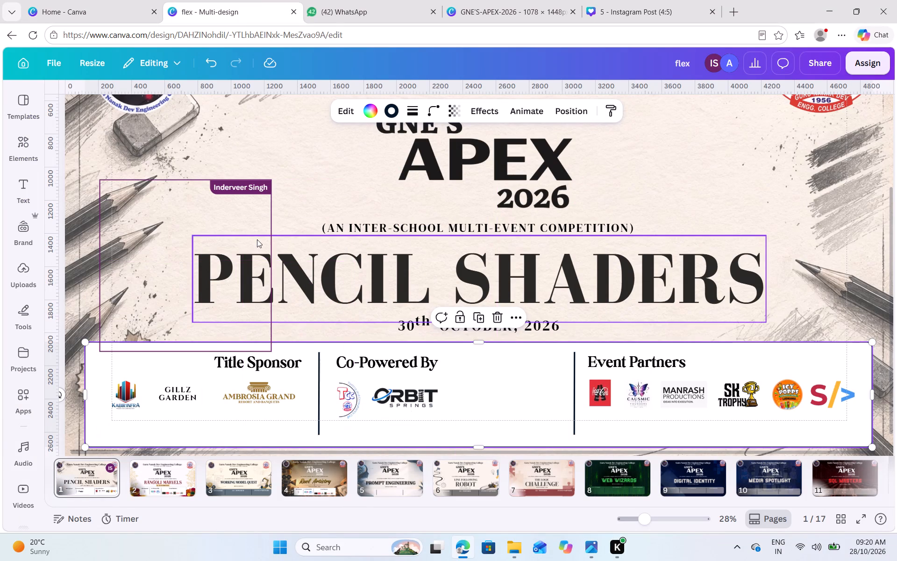
pyautogui.click(162, 214)
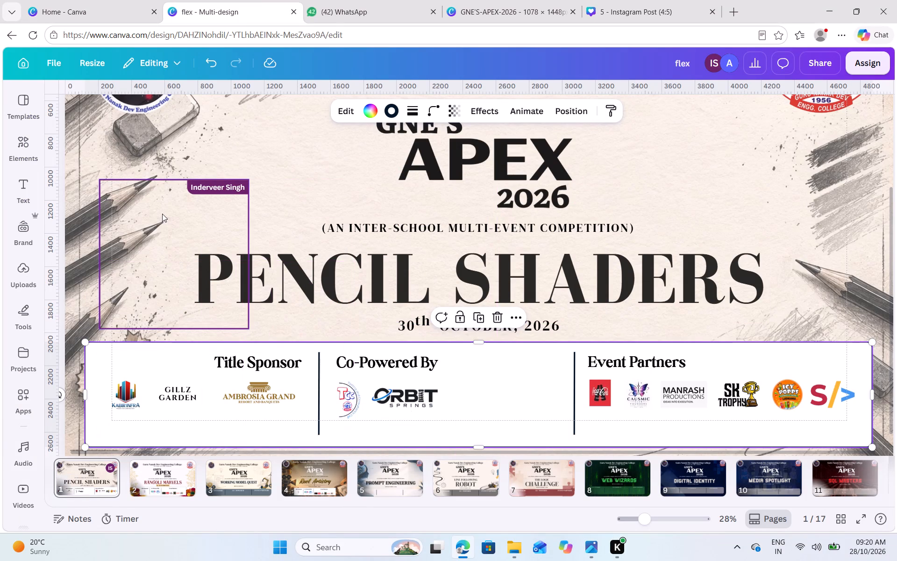
pyautogui.moveTo(162, 214); pyautogui.dragTo(445, 295)
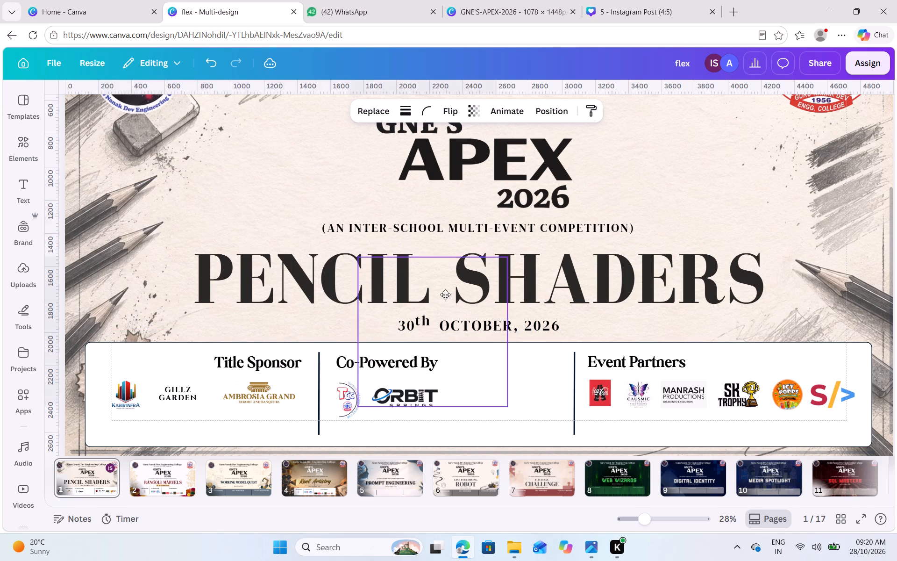
pyautogui.moveTo(445, 295); pyautogui.dragTo(390, 305)
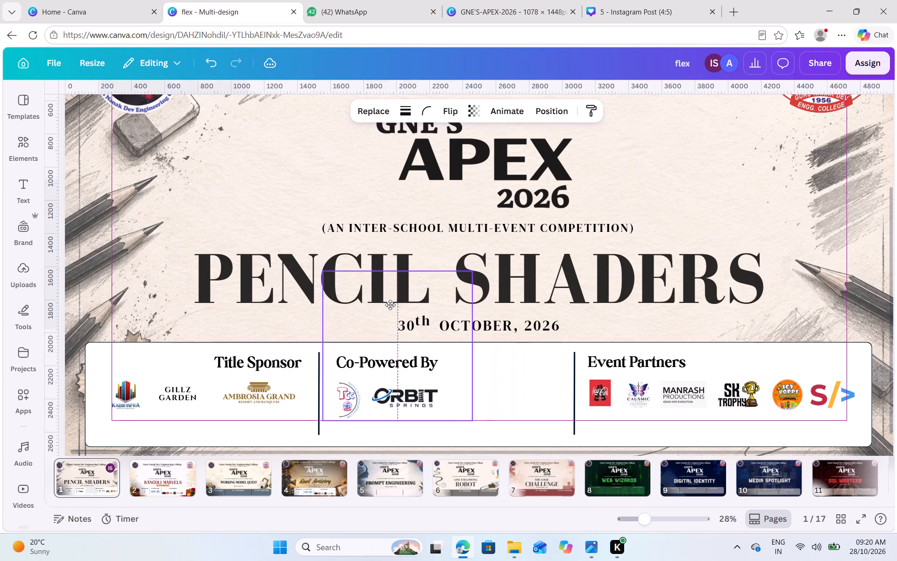
pyautogui.moveTo(390, 305); pyautogui.dragTo(392, 304)
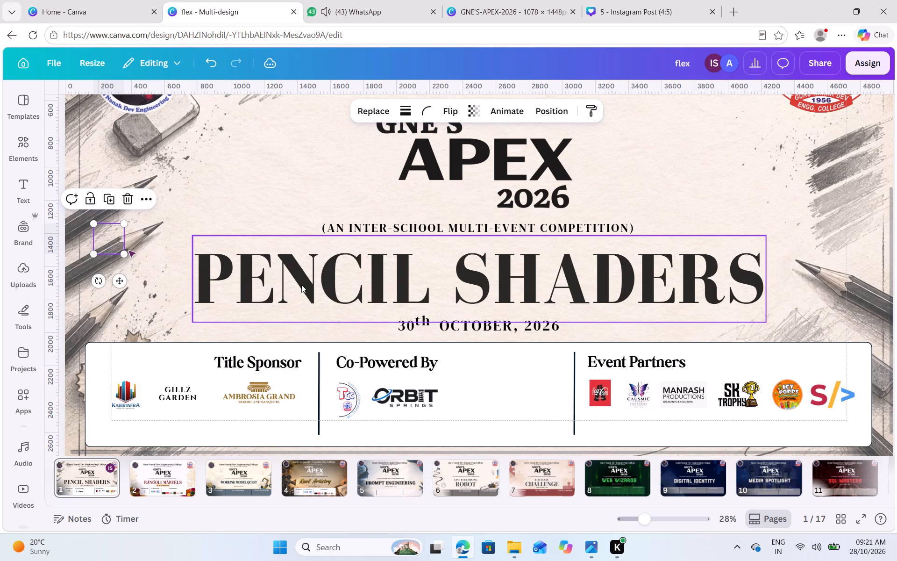
pyautogui.moveTo(101, 241); pyautogui.dragTo(210, 289)
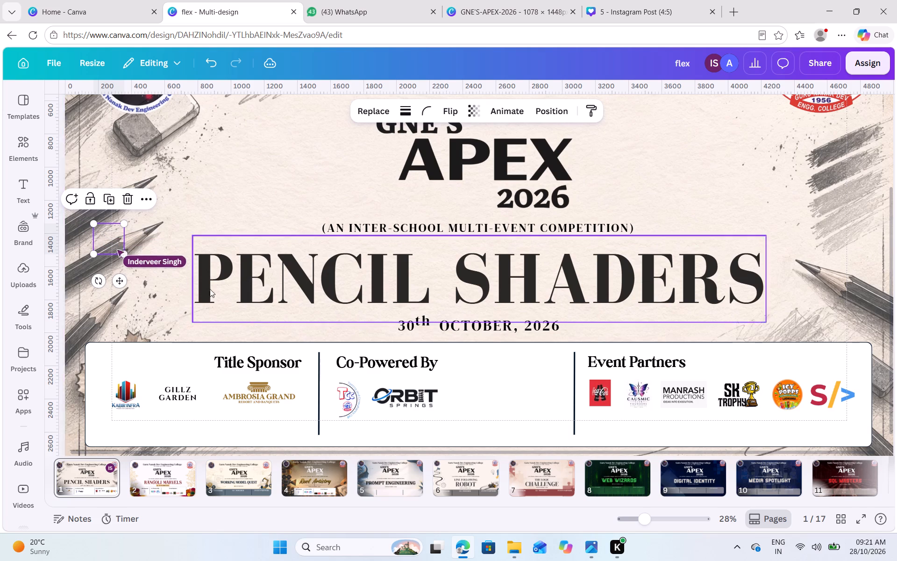
pyautogui.moveTo(210, 289); pyautogui.dragTo(270, 332)
pyautogui.moveTo(106, 241); pyautogui.dragTo(226, 282)
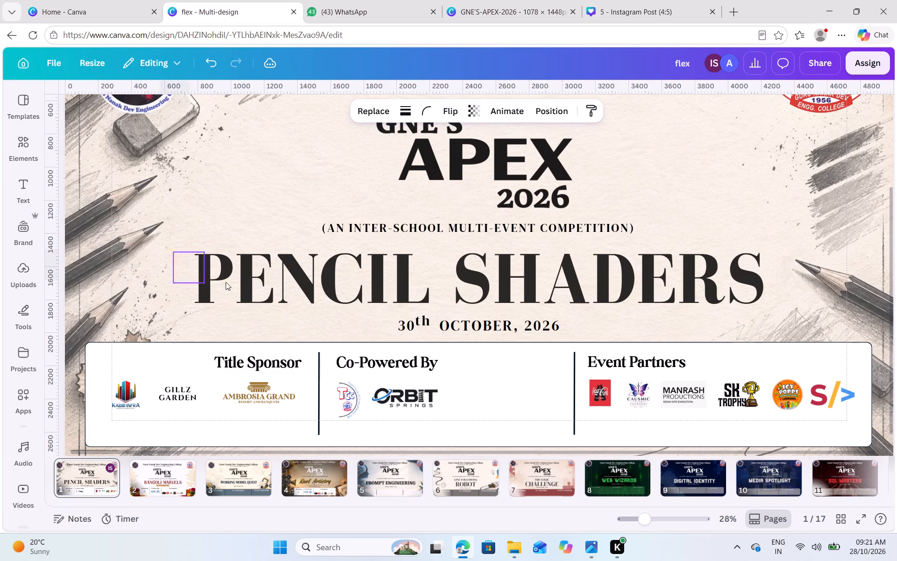
pyautogui.moveTo(226, 282); pyautogui.dragTo(337, 405)
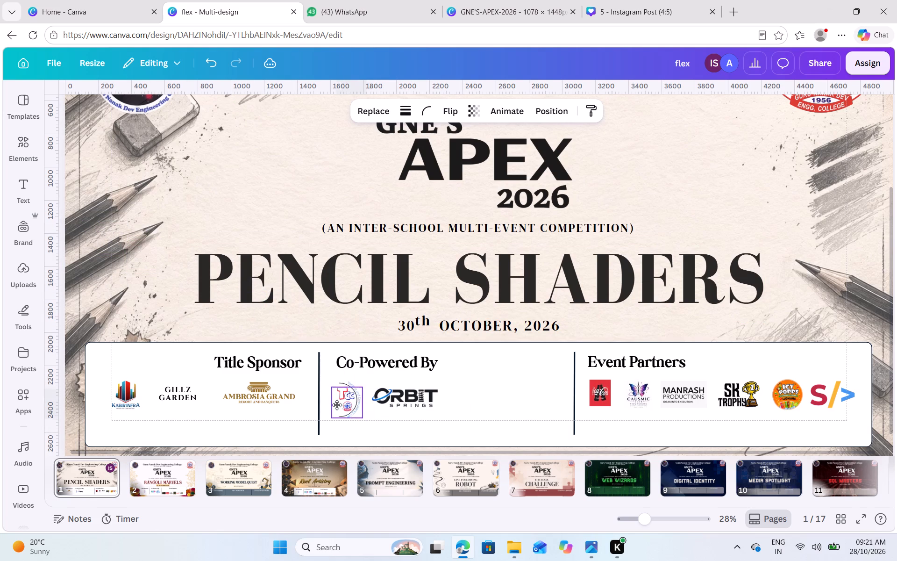
pyautogui.moveTo(337, 405); pyautogui.dragTo(342, 400)
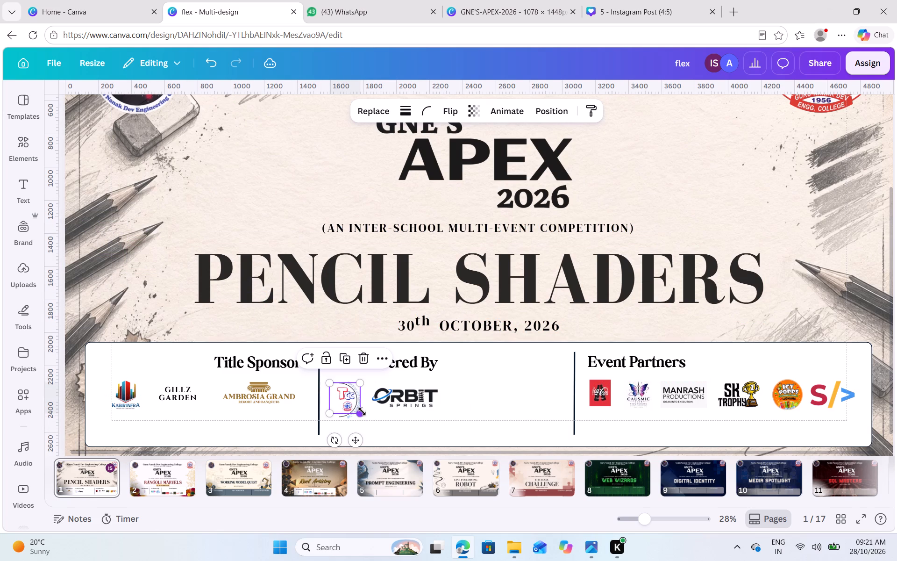
# Enlarge the blank square image over the TCC logo to about 219 by 219.
pyautogui.click(361, 412)
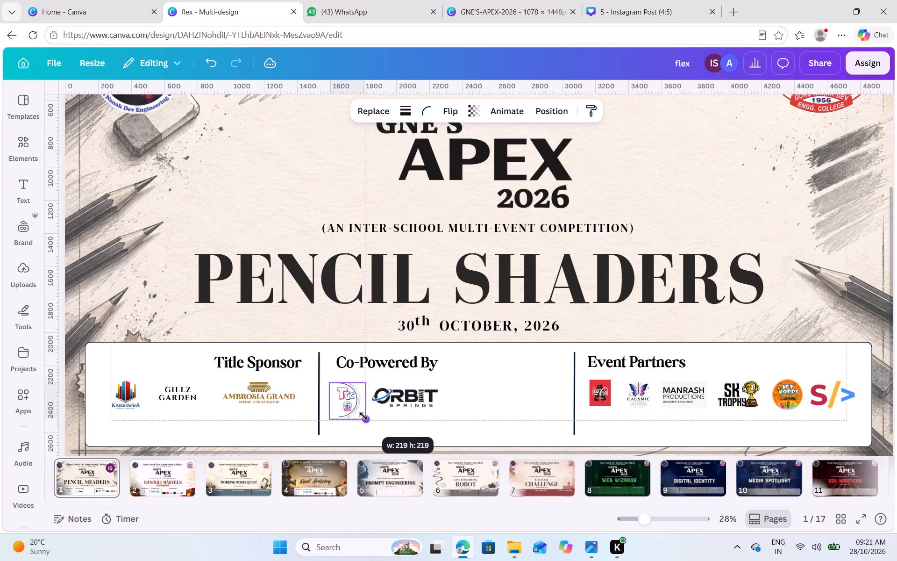
pyautogui.click(415, 421)
# Nudge the blank square image horizontally past the Orbit Springs logo into the empty space of the Co-Powered By group.
pyautogui.click(349, 401)
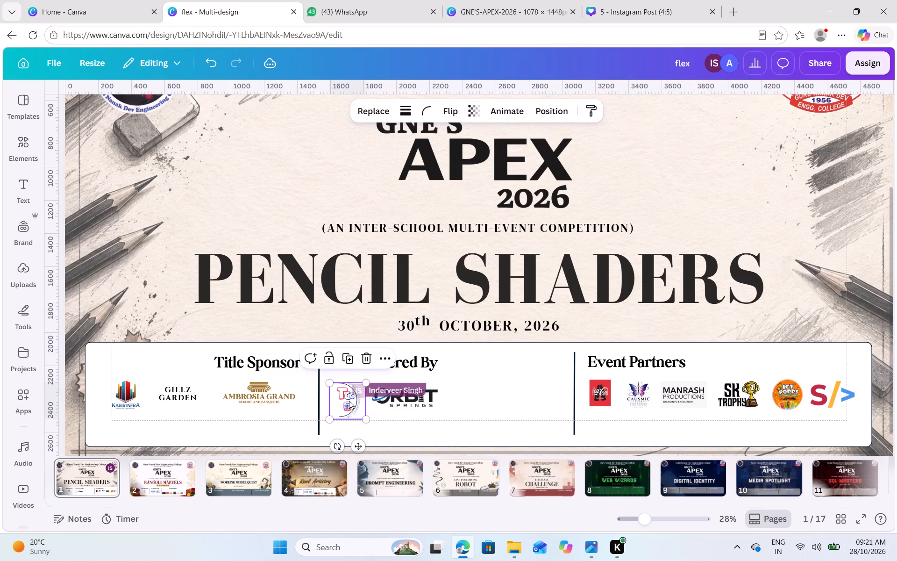
pyautogui.press('Right')
pyautogui.press('Right')
pyautogui.press('Right')
pyautogui.press('Right')
pyautogui.press('Right')
pyautogui.press('Right')
pyautogui.press('Right')
pyautogui.press('Right')
pyautogui.press('Right')
pyautogui.press('Right')
pyautogui.press('Right')
pyautogui.press('Right')
pyautogui.press('Right')
pyautogui.press('Right')
pyautogui.press('Right')
pyautogui.press('Right')
pyautogui.press('Right')
pyautogui.press('Right')
pyautogui.press('Right')
pyautogui.press('Right')
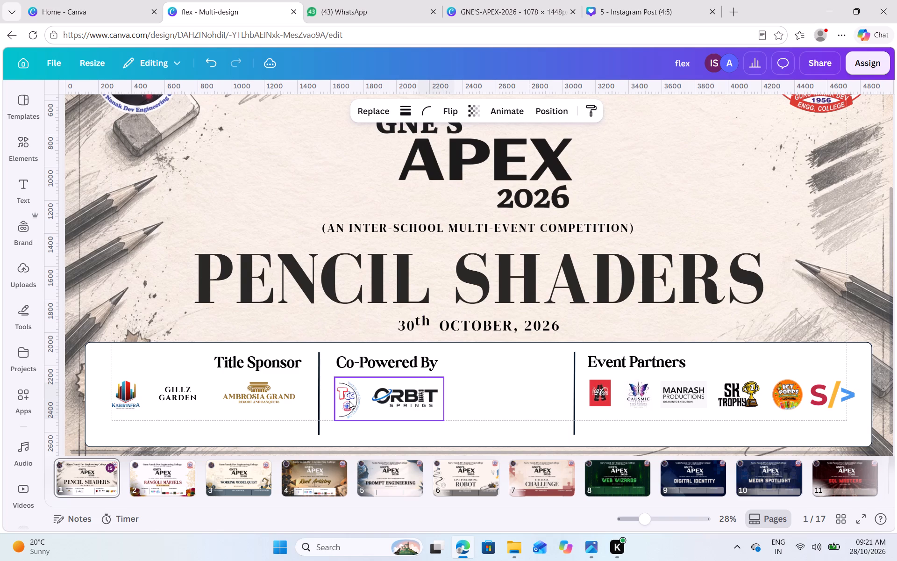
pyautogui.press('Right')
pyautogui.press('Right')
pyautogui.press('Right')
pyautogui.press('Right')
pyautogui.press('Right')
pyautogui.press('Right')
pyautogui.press('Right')
pyautogui.press('Right')
pyautogui.press('Right')
pyautogui.press('Right')
pyautogui.press('Right')
pyautogui.press('Right')
pyautogui.press('Right')
pyautogui.press('Right')
pyautogui.press('Right')
pyautogui.press('Right')
pyautogui.press('Right')
pyautogui.press('Right')
pyautogui.press('Right')
pyautogui.press('Right')
pyautogui.press('Right')
pyautogui.press('Right')
pyautogui.press('Right')
pyautogui.press('Right')
pyautogui.press('Right')
pyautogui.press('Right')
pyautogui.press('Right')
pyautogui.press('Right')
pyautogui.press('Right')
pyautogui.press('Right')
pyautogui.press('Right')
pyautogui.press('Right')
pyautogui.press('Right')
pyautogui.press('Right')
pyautogui.press('Right')
pyautogui.press('Right')
pyautogui.press('Right')
pyautogui.press('Right')
pyautogui.press('Right')
pyautogui.press('Right')
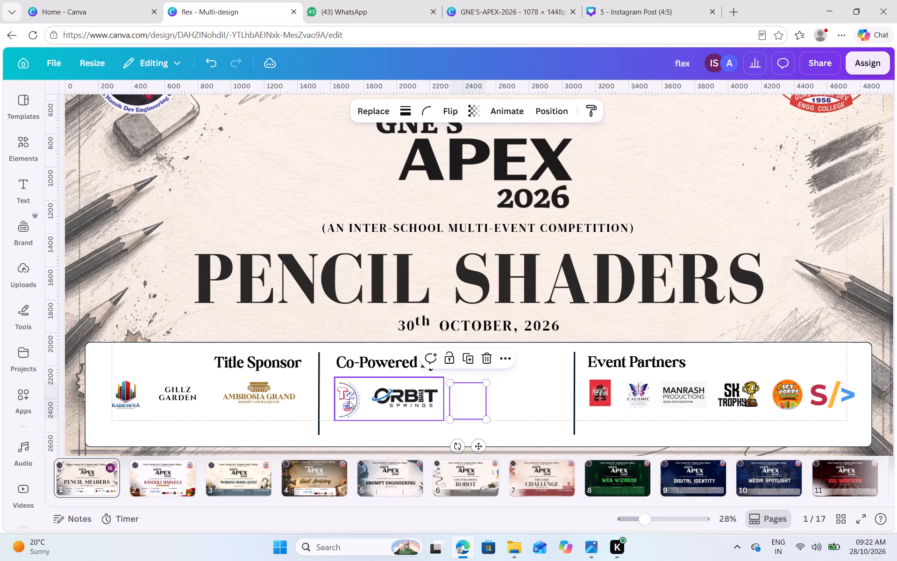
# Nudge the blank square image slightly upward and away from the Orbit Springs logo to align it with the Co-Powered By logo row.
pyautogui.press('Up')
pyautogui.press('Up')
pyautogui.press('Up')
pyautogui.press('Up')
pyautogui.press('Up')
pyautogui.press('Up')
pyautogui.press('Up')
pyautogui.press('Up')
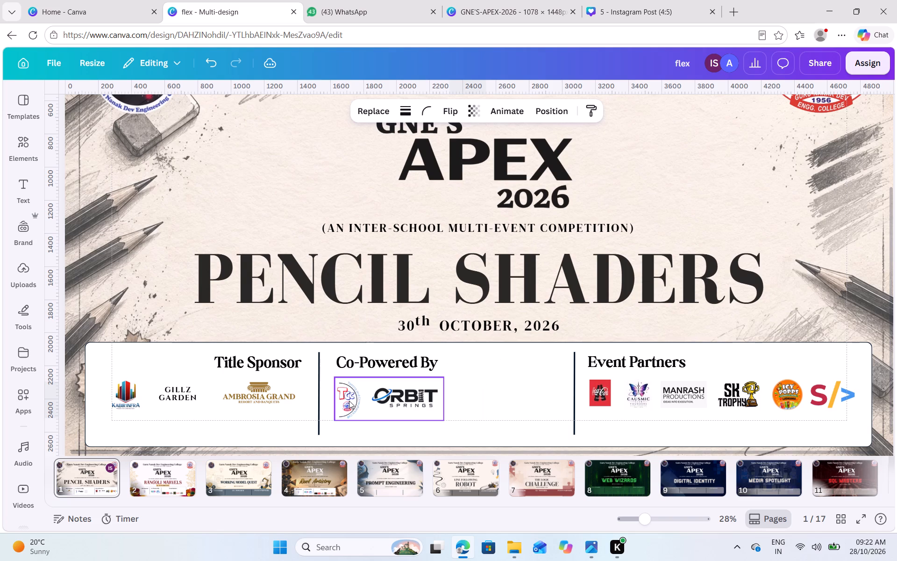
pyautogui.press('Up')
pyautogui.press('Up')
pyautogui.press('Up')
pyautogui.press('Up')
pyautogui.press('Up')
pyautogui.press('Up')
pyautogui.press('Up')
pyautogui.press('Up')
pyautogui.press('Up')
pyautogui.press('Down')
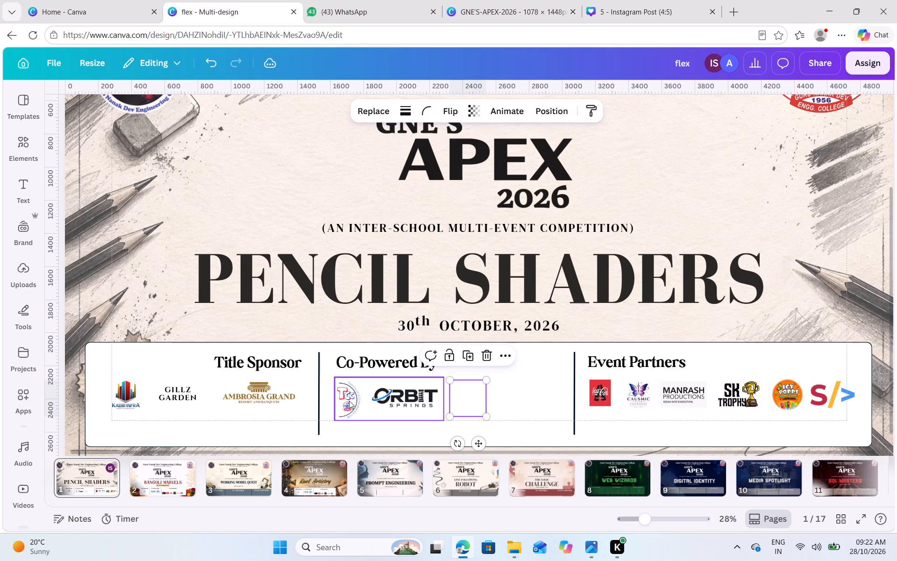
pyautogui.press('Right')
pyautogui.press('Right')
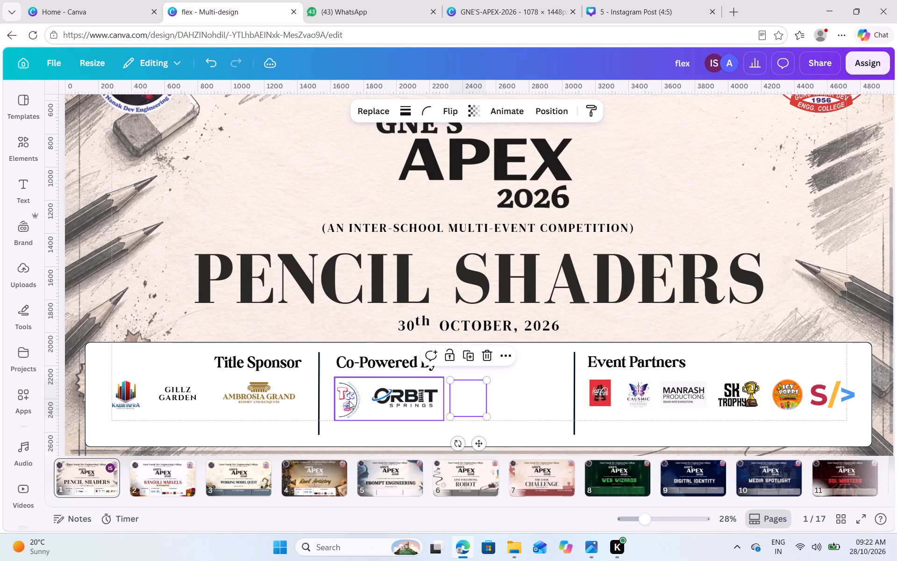
pyautogui.click(508, 385)
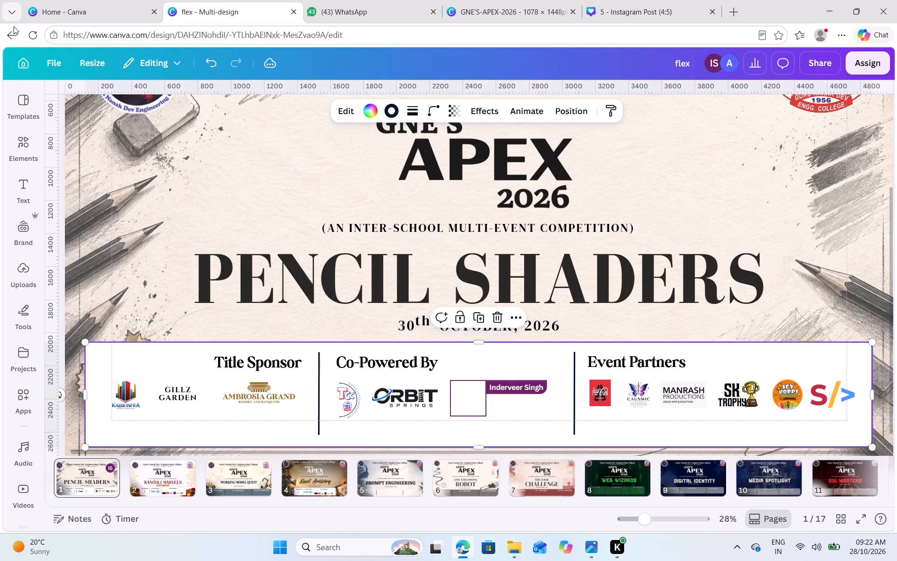
# Reload the flex design page.
pyautogui.click(37, 38)
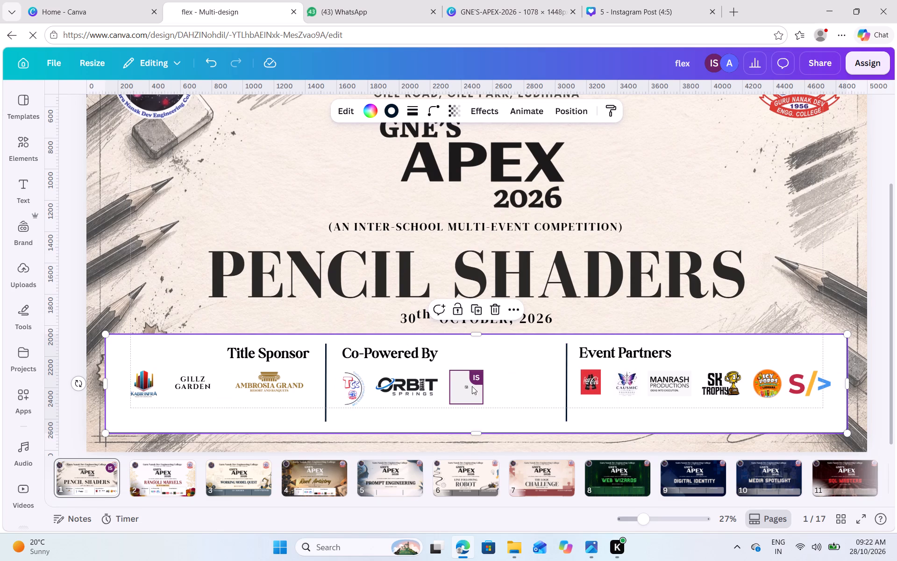
# Move the blank square image from the Co-Powered By group onto the Ambrosia Grand logo under Title Sponsor.
pyautogui.moveTo(466, 387); pyautogui.dragTo(279, 390)
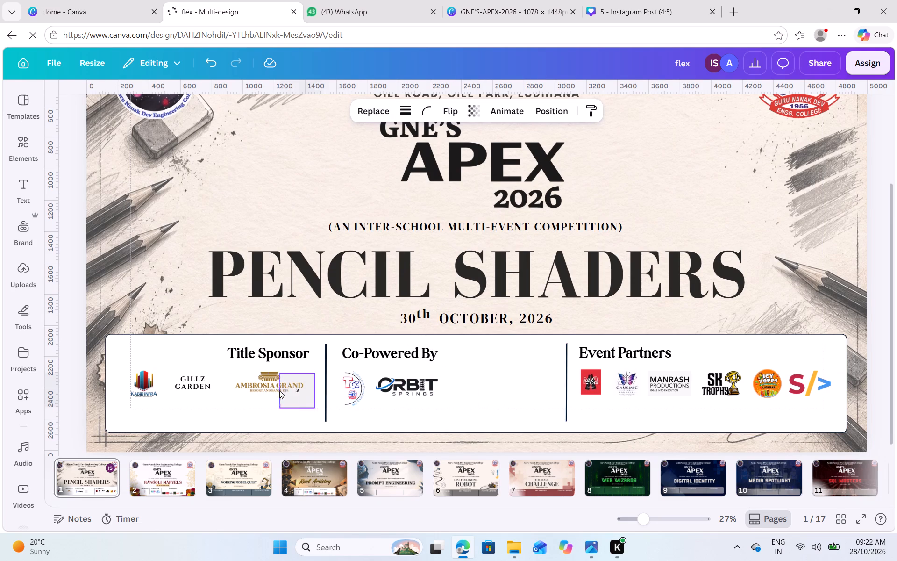
pyautogui.moveTo(279, 390); pyautogui.dragTo(273, 387)
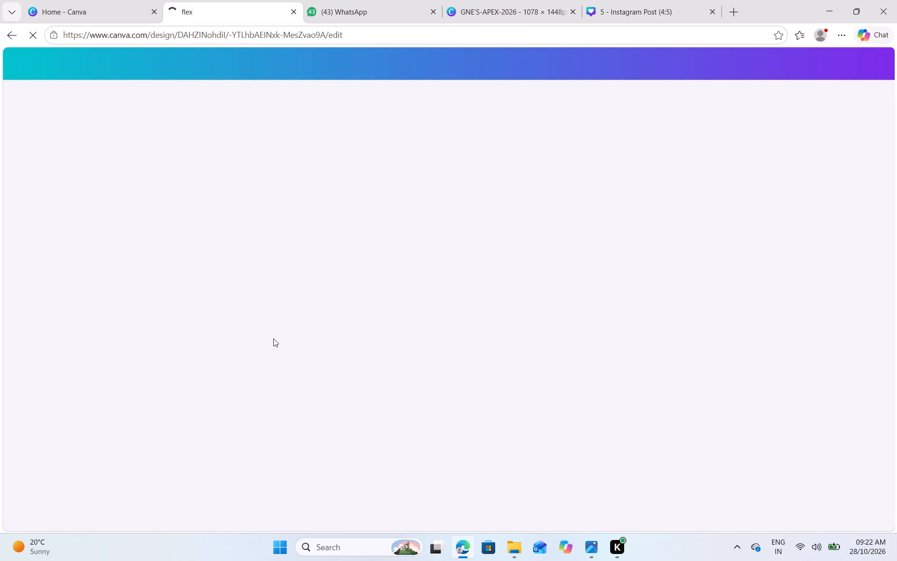
# Switch the computer's Wi-Fi connection from the iPhone hotspot to the Physics Lab 5.0 network and return to the flex design.
pyautogui.click(797, 549)
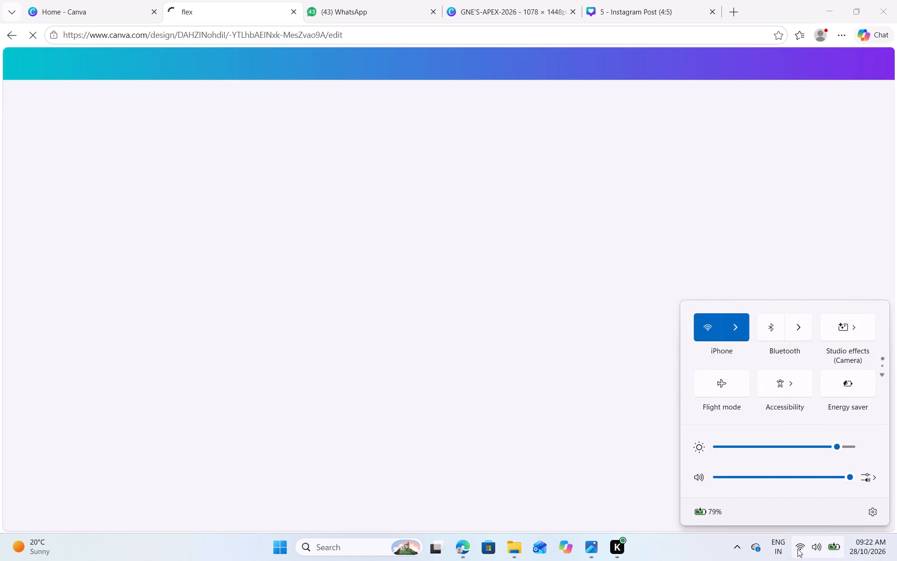
pyautogui.click(741, 331)
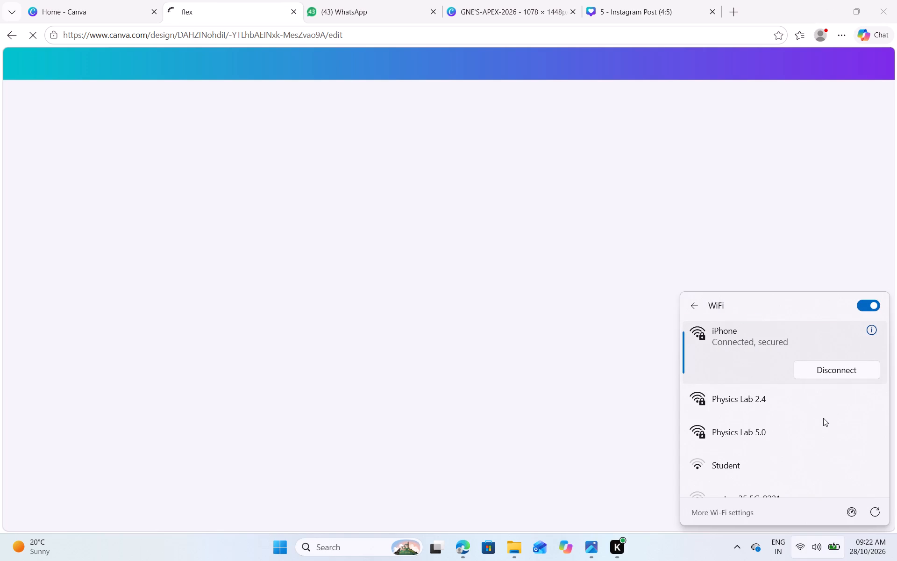
pyautogui.click(797, 430)
pyautogui.click(845, 457)
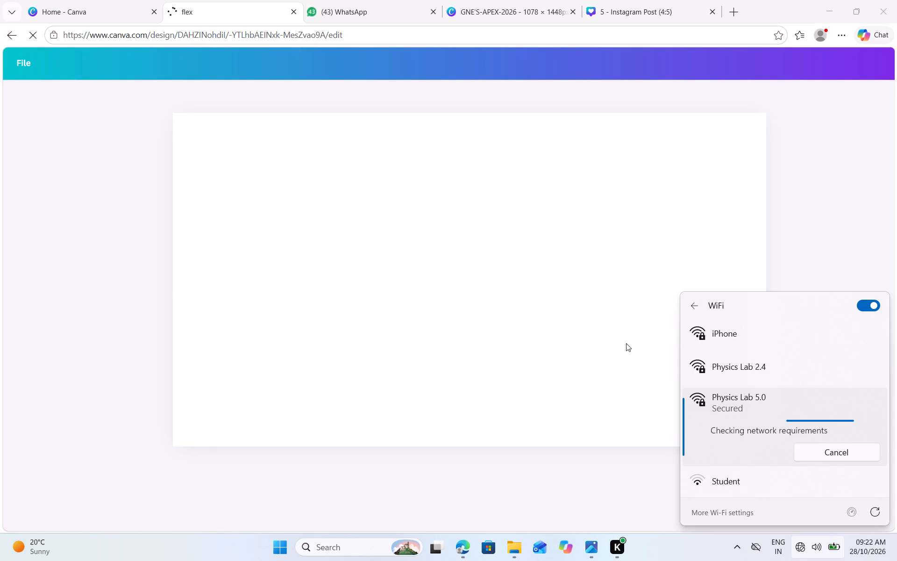
pyautogui.click(565, 290)
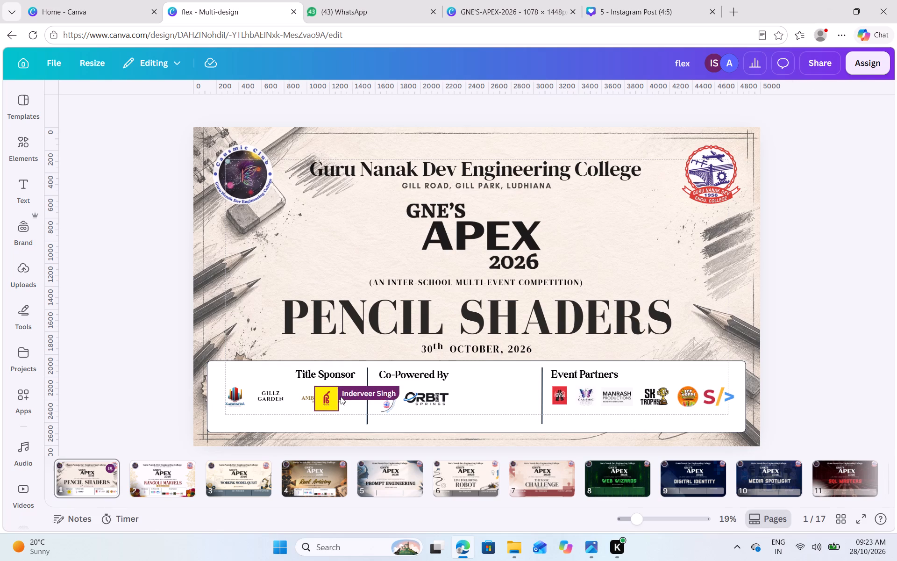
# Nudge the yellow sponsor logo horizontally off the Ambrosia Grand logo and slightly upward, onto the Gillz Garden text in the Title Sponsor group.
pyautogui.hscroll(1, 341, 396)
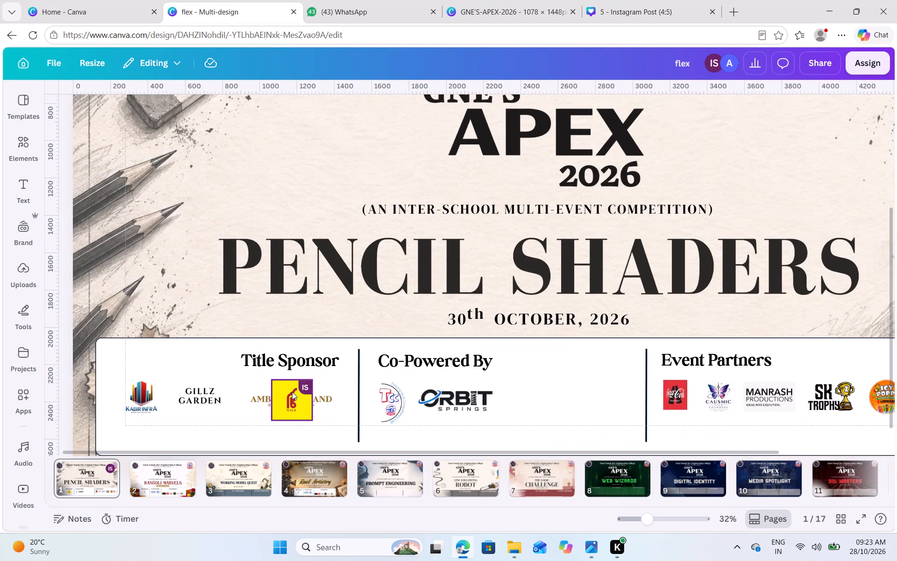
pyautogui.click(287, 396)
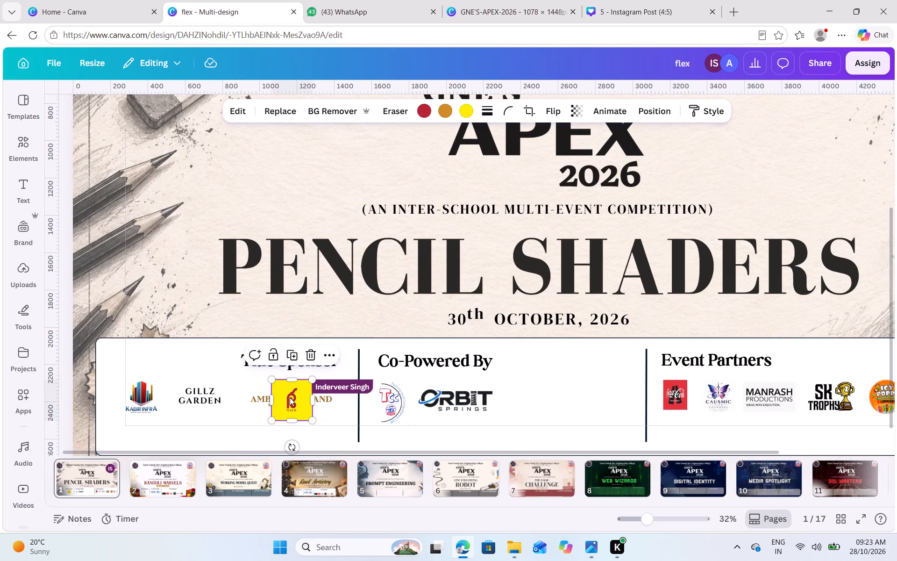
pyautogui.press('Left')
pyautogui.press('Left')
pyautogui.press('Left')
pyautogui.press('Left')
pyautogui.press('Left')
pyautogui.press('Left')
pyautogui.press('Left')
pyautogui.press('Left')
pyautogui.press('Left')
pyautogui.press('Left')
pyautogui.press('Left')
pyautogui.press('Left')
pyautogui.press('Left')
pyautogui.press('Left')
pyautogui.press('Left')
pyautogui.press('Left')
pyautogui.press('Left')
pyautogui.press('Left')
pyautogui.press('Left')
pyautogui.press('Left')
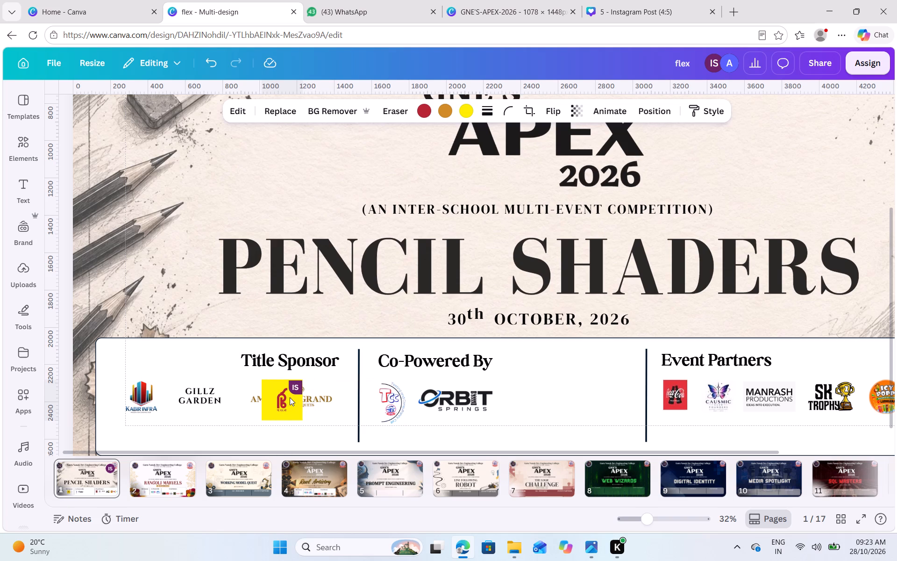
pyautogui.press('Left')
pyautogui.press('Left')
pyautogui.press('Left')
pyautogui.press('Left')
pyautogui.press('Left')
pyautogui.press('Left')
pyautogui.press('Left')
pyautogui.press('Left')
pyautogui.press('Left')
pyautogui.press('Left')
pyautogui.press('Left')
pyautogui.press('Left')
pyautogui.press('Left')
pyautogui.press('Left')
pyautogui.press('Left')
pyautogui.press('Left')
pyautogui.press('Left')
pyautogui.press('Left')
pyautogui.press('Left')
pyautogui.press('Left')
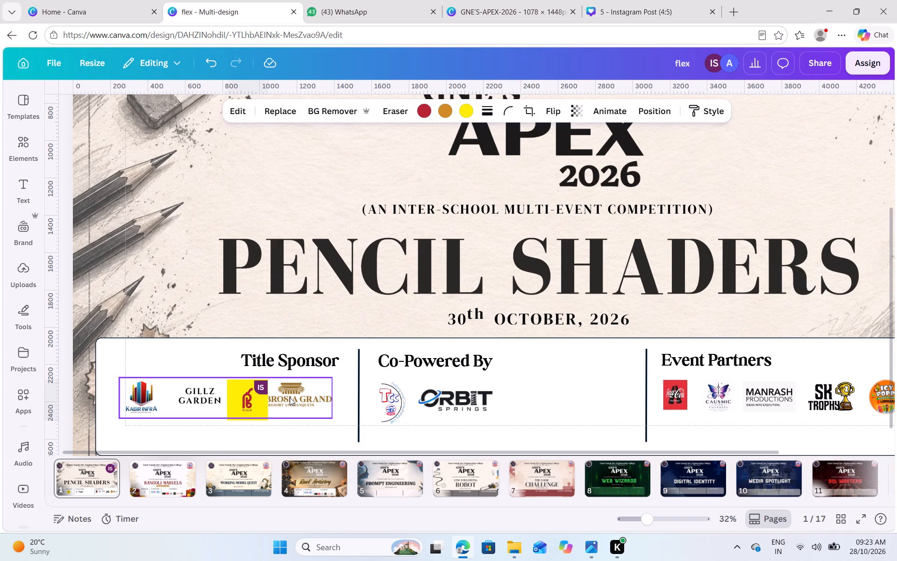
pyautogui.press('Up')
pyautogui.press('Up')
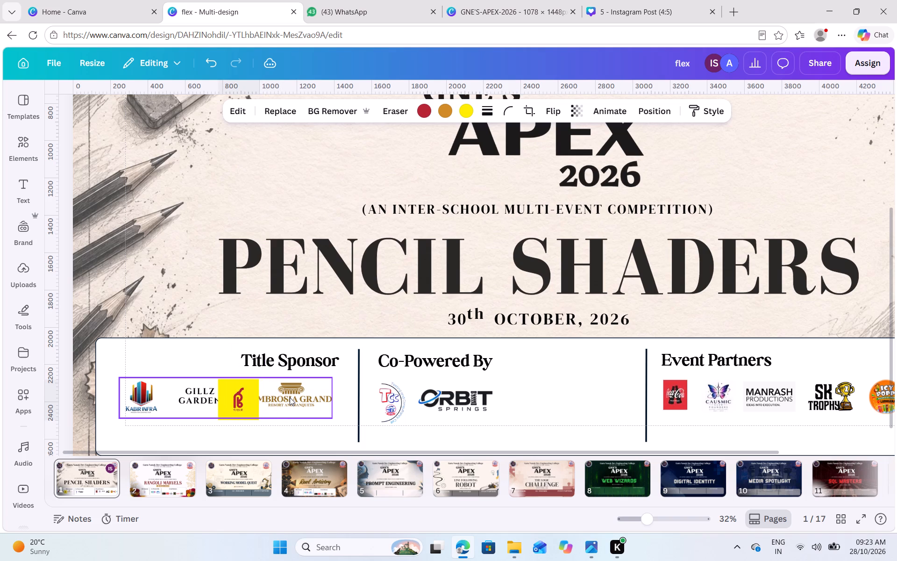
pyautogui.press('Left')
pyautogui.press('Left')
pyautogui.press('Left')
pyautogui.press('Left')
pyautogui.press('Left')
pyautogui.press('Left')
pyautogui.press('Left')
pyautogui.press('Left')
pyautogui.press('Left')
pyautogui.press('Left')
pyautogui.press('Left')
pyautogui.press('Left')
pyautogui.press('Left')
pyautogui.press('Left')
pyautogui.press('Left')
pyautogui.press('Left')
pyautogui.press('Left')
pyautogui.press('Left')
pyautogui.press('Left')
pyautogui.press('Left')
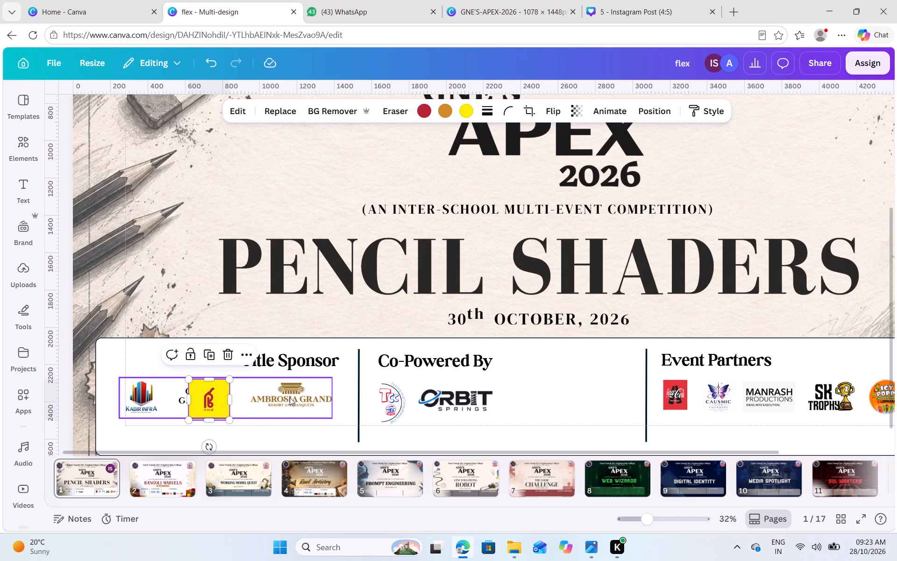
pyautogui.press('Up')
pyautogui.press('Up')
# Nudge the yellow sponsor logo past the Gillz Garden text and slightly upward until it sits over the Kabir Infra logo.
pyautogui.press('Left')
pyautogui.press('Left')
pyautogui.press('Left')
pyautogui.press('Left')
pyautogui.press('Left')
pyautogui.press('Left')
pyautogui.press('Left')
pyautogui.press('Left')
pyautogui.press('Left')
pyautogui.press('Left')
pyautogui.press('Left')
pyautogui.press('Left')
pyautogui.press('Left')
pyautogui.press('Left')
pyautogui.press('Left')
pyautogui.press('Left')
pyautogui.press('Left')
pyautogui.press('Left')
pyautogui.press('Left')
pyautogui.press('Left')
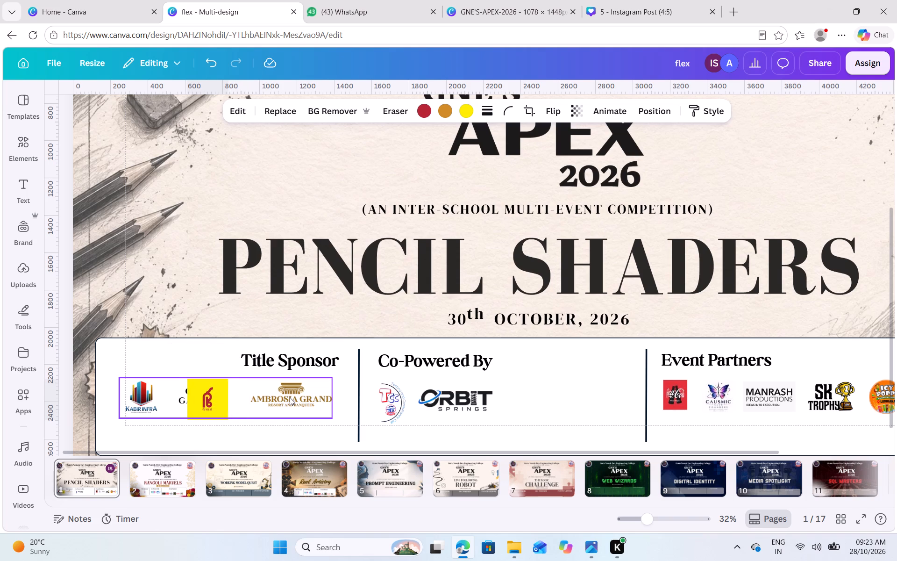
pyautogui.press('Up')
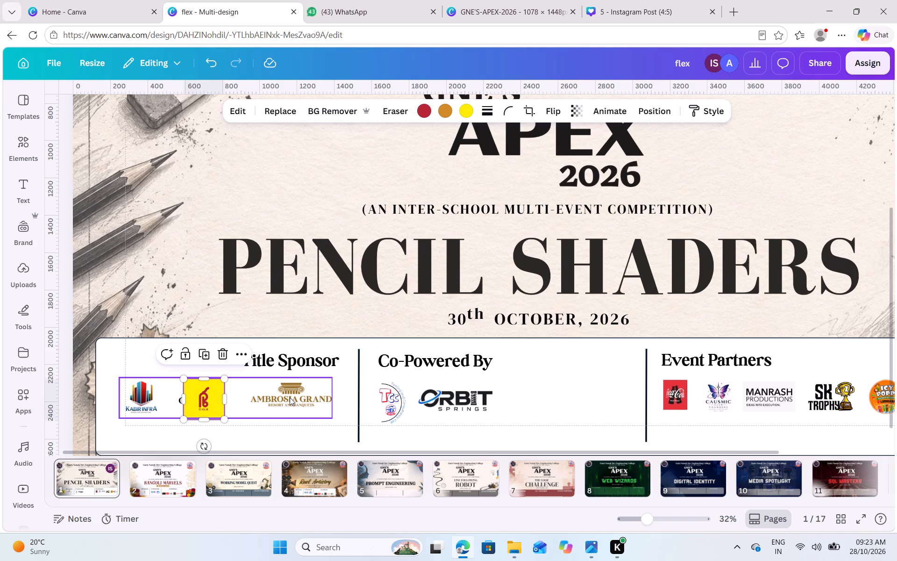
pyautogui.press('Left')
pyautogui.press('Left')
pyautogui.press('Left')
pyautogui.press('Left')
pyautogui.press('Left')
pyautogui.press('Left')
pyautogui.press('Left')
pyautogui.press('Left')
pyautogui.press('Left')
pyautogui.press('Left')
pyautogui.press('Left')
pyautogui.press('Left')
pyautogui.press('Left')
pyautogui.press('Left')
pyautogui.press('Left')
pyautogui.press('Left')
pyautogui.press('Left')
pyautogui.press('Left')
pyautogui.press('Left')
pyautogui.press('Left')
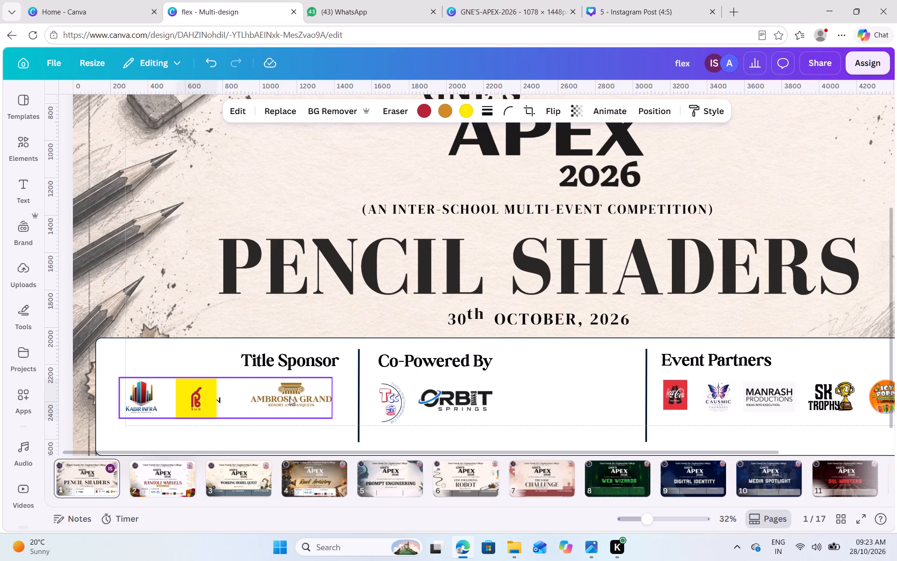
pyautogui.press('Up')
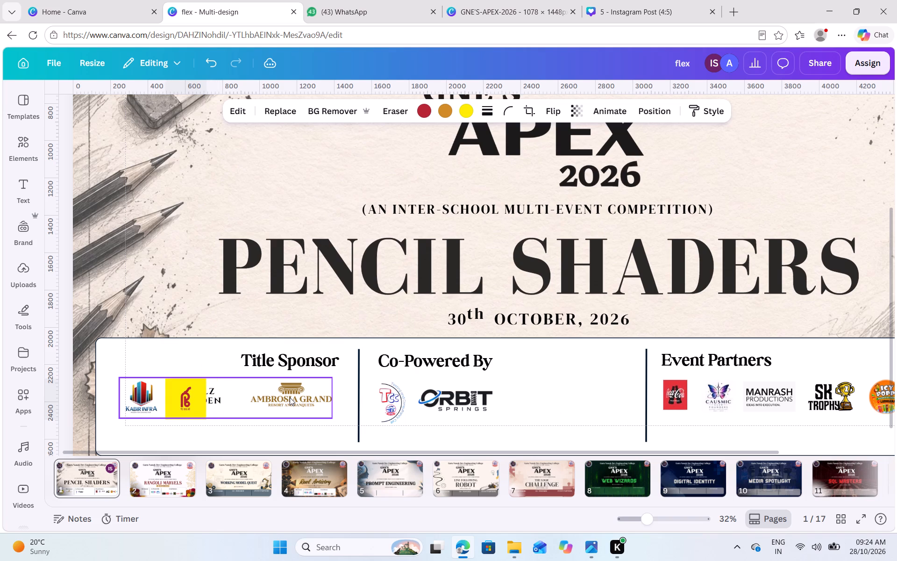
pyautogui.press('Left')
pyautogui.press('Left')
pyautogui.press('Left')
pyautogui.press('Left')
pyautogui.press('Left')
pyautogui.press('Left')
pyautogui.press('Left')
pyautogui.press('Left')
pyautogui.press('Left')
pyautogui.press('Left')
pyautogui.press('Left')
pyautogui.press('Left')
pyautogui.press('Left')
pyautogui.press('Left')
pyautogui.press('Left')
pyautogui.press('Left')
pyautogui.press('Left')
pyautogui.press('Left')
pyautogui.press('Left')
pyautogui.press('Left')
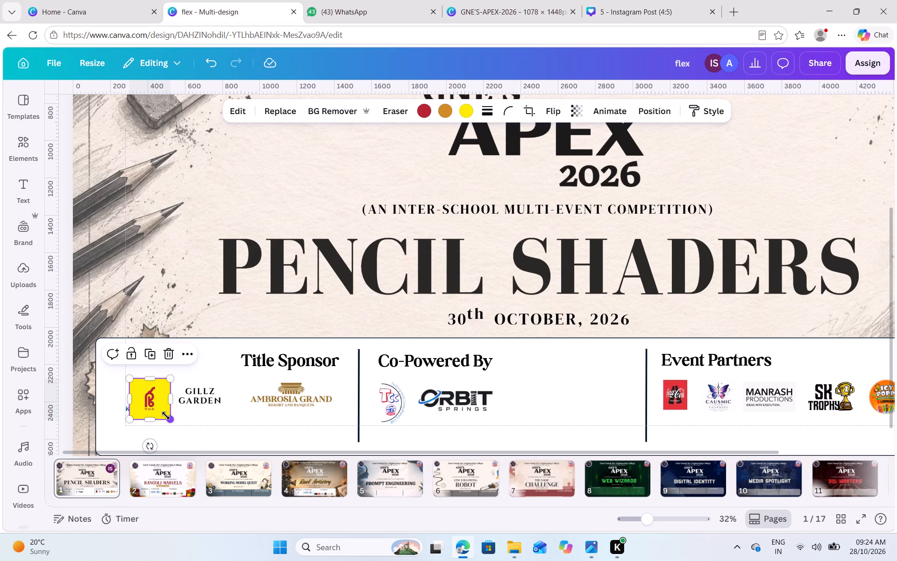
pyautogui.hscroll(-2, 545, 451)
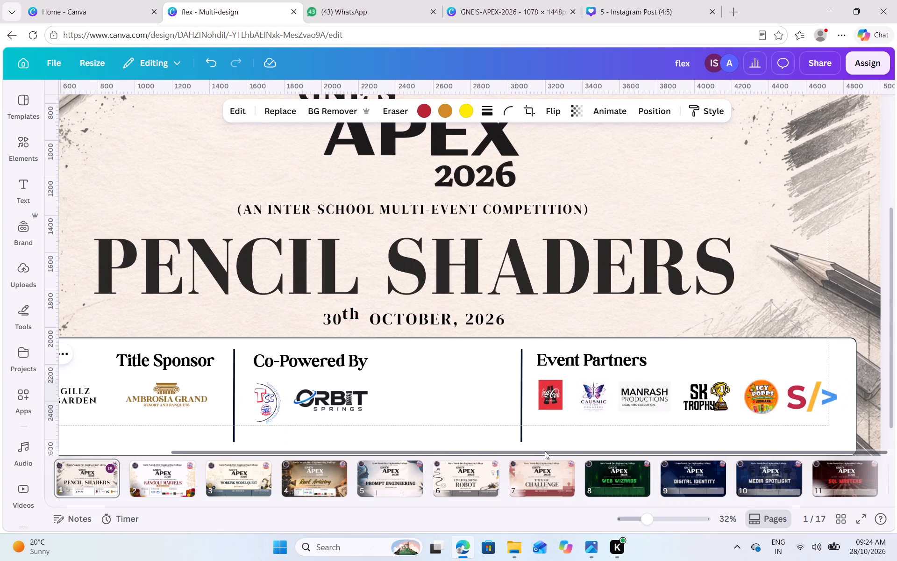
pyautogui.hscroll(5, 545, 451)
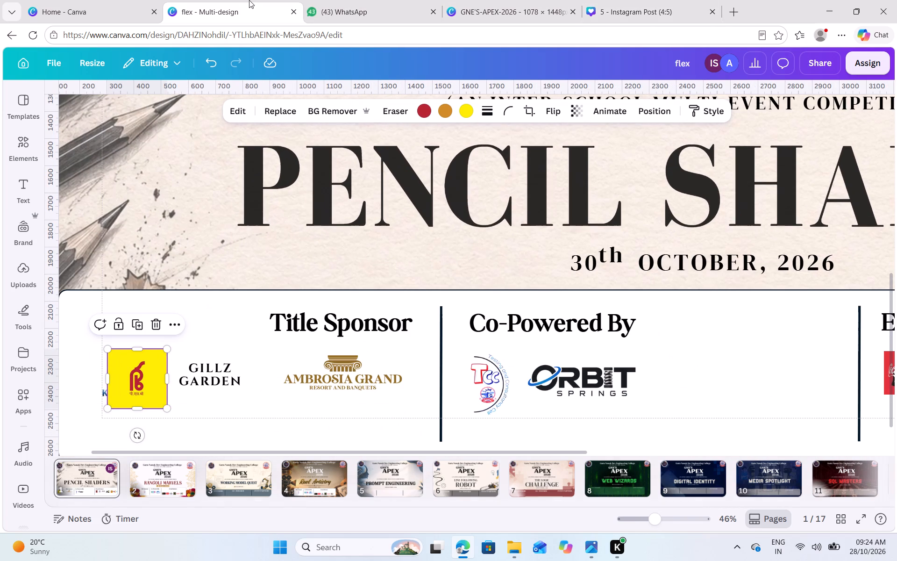
# Search the web for "psb" in a new browser tab and switch to the image results.
pyautogui.click(726, 14)
pyautogui.write('psb')
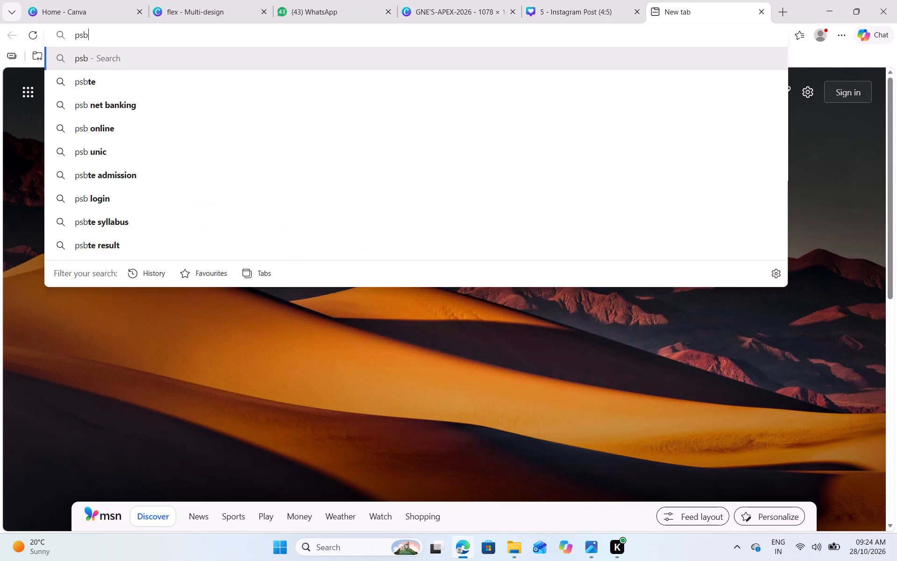
pyautogui.press('Return')
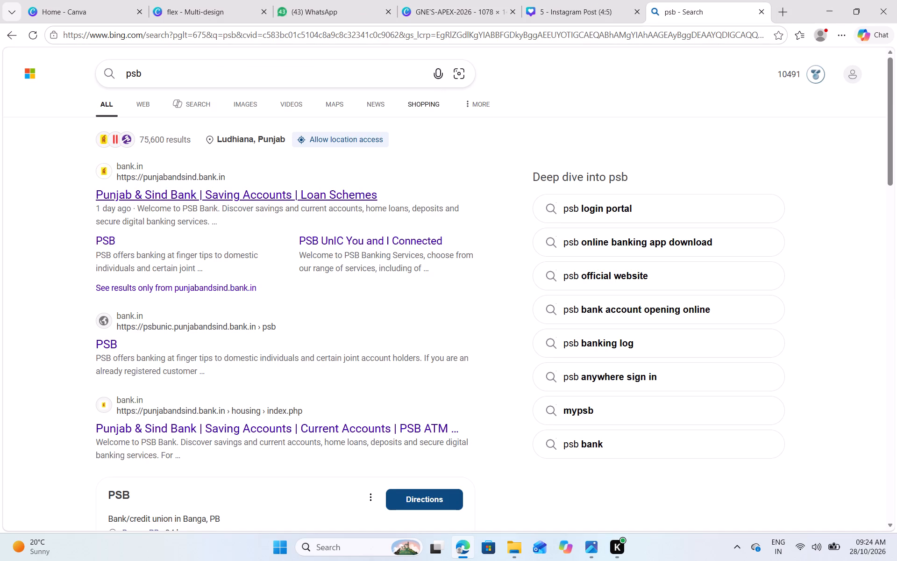
pyautogui.click(244, 102)
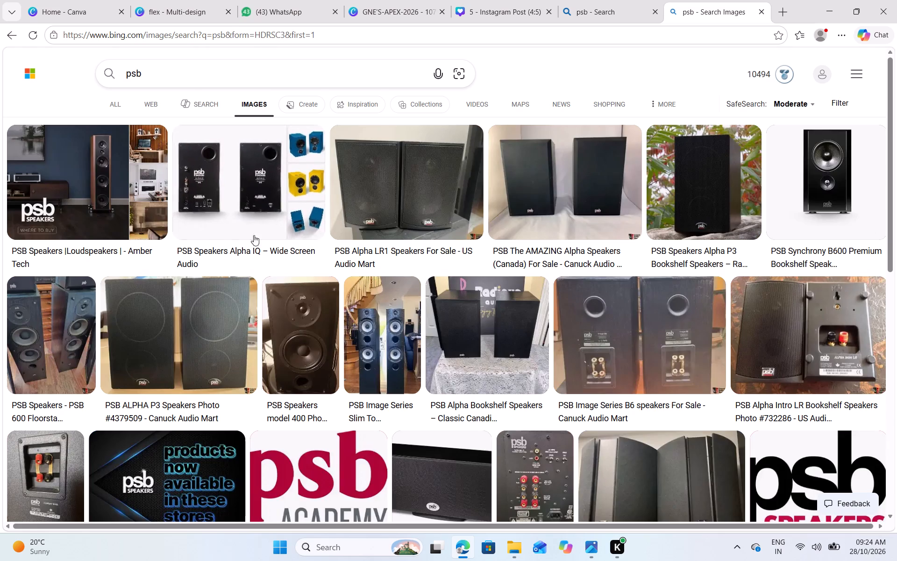
# Refine the image search to "psb bank".
pyautogui.click(188, 87)
pyautogui.click(183, 69)
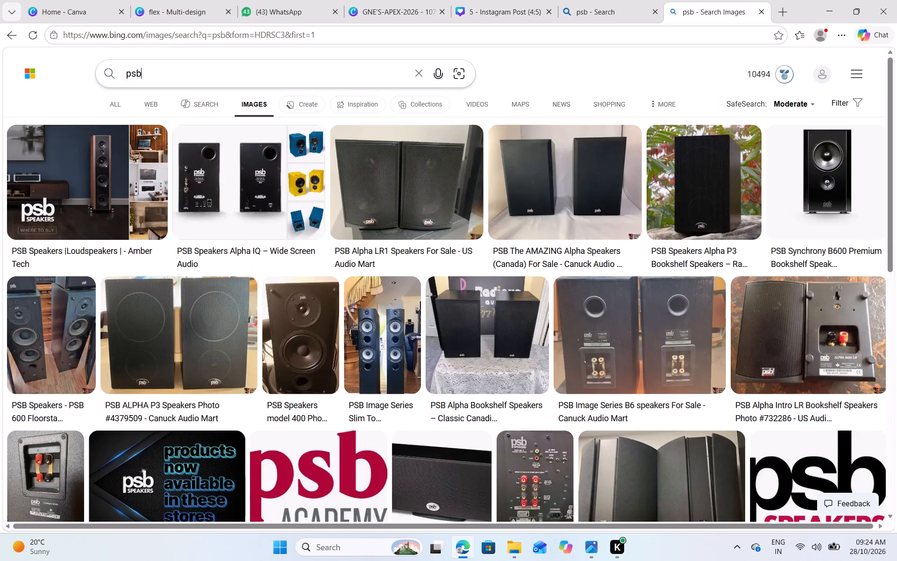
pyautogui.press('space')
pyautogui.write('bank')
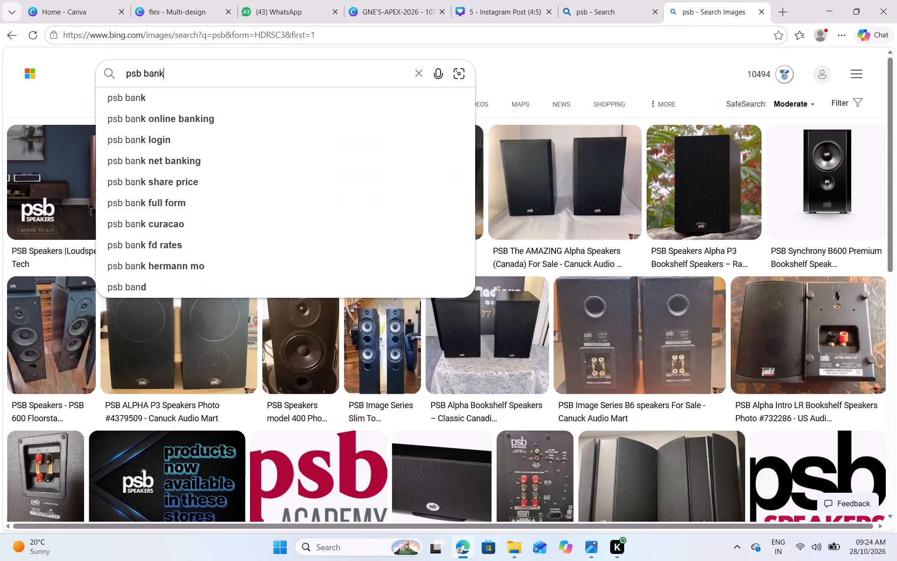
pyautogui.press('Return')
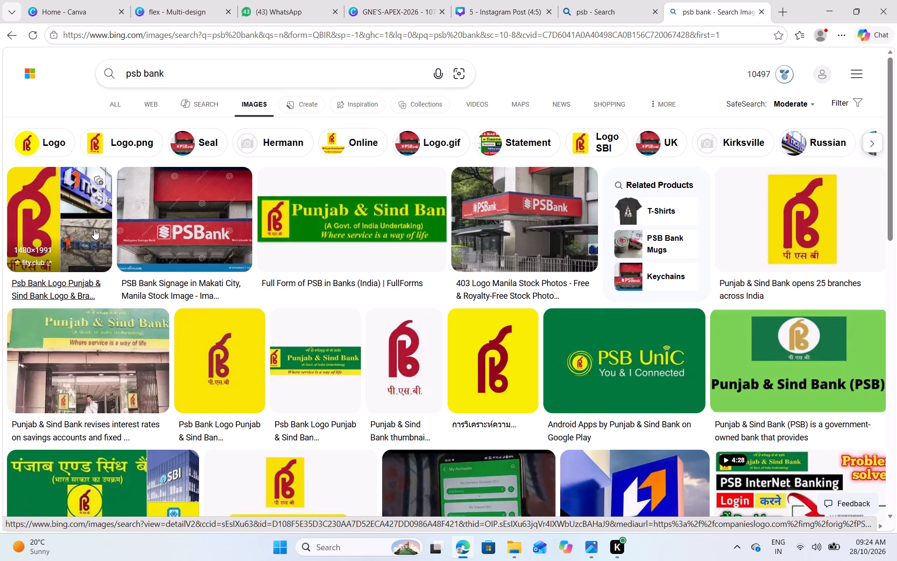
# Copy the wide green Punjab & Sind Bank banner from fullforms.com and paste it onto page 1 of the flex design.
pyautogui.scroll(-1, 346, 362)
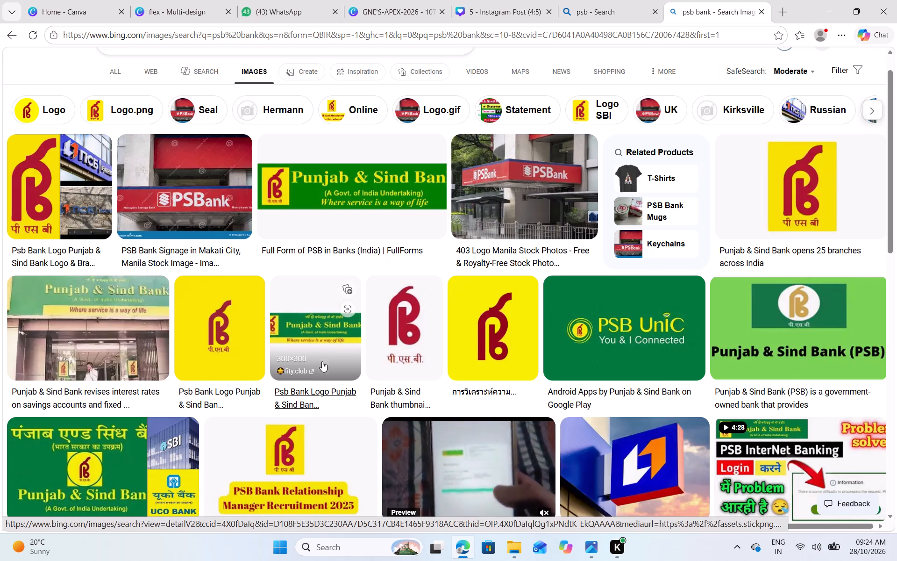
pyautogui.click(352, 182)
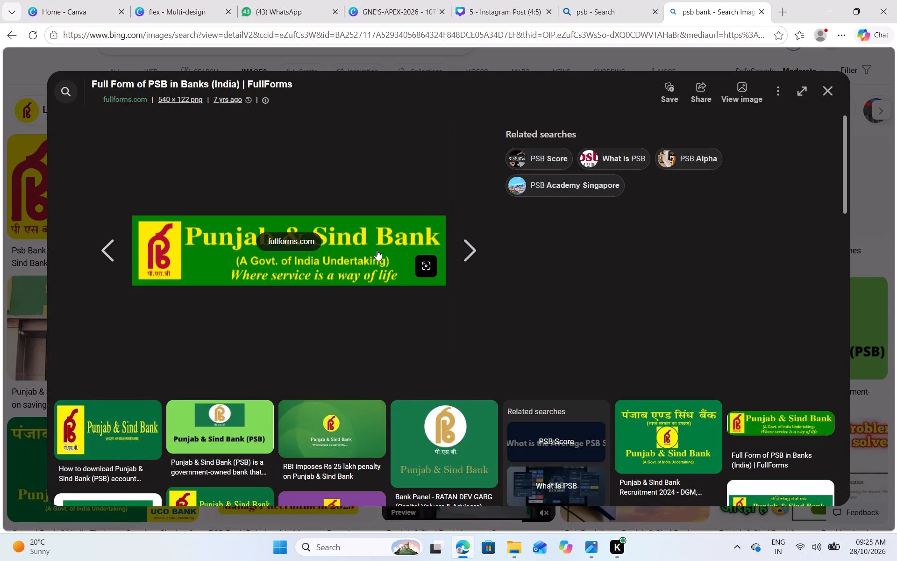
pyautogui.rightClick(377, 250)
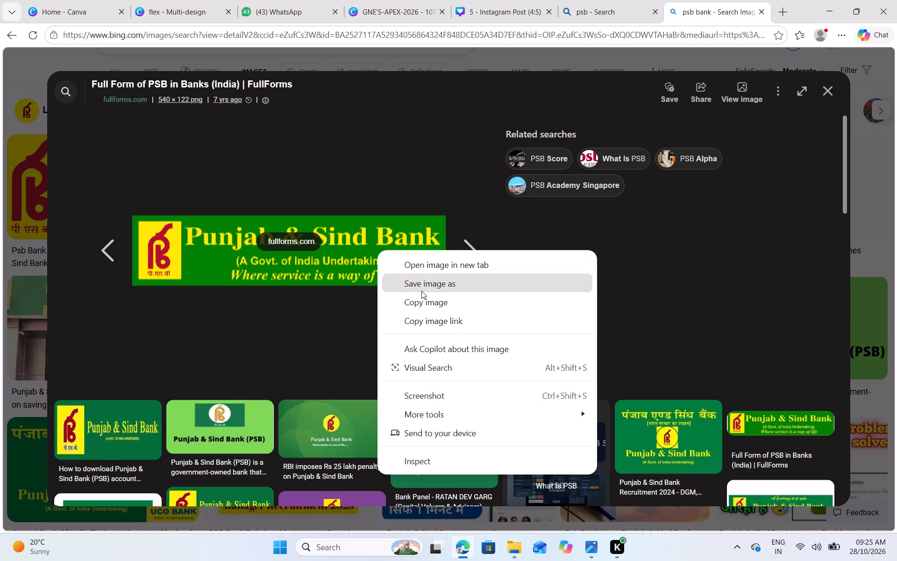
pyautogui.click(432, 301)
pyautogui.click(189, 0)
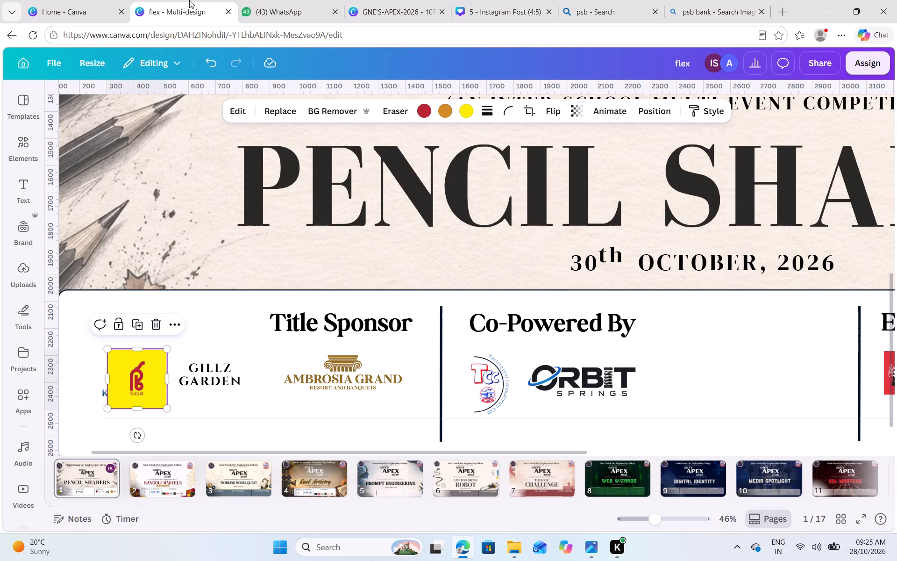
pyautogui.hotkey('ctrl', 'v')
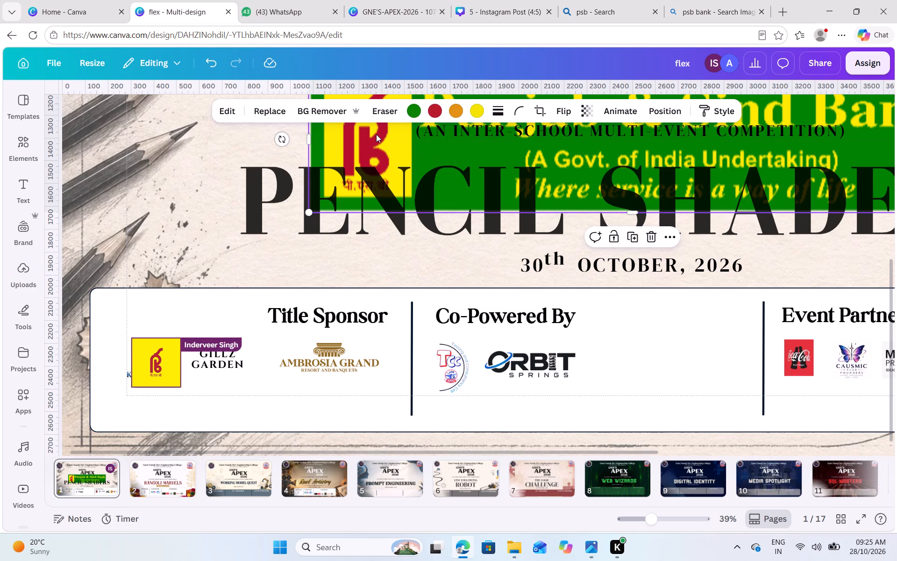
# Shrink the Punjab & Sind Bank banner and place it over the Gillz Garden and Ambrosia Grand logos in the Title Sponsor group.
pyautogui.moveTo(376, 136); pyautogui.dragTo(247, 324)
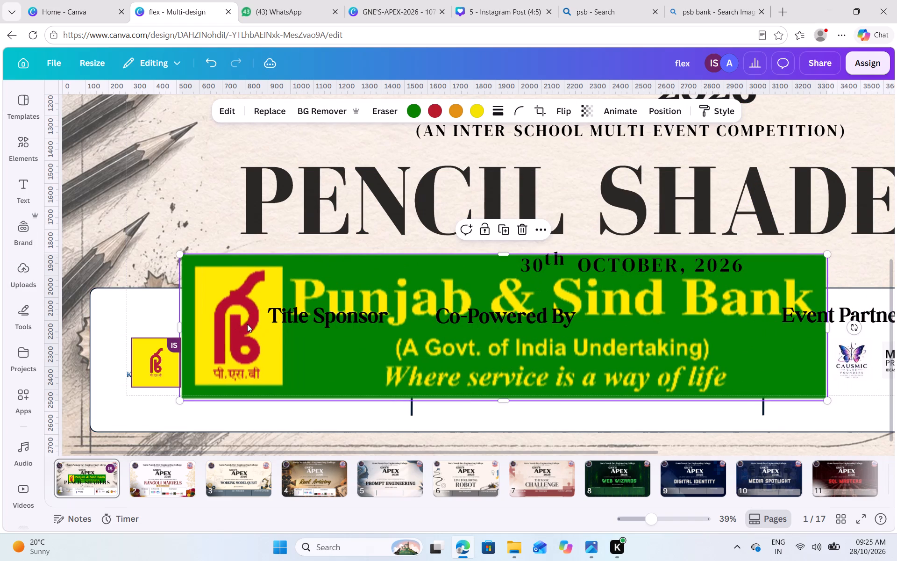
pyautogui.moveTo(826, 253); pyautogui.dragTo(352, 305)
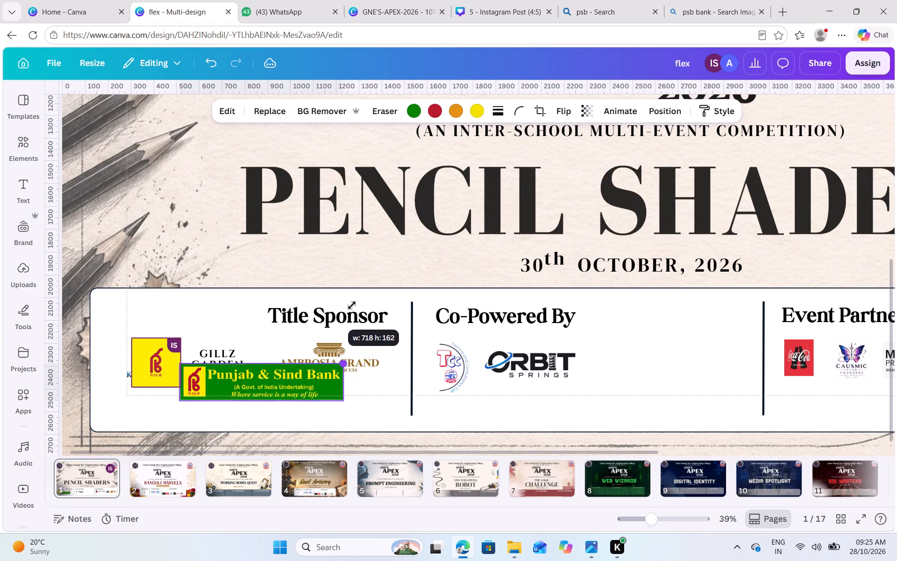
pyautogui.moveTo(352, 305); pyautogui.dragTo(380, 304)
pyautogui.moveTo(297, 388); pyautogui.dragTo(294, 386)
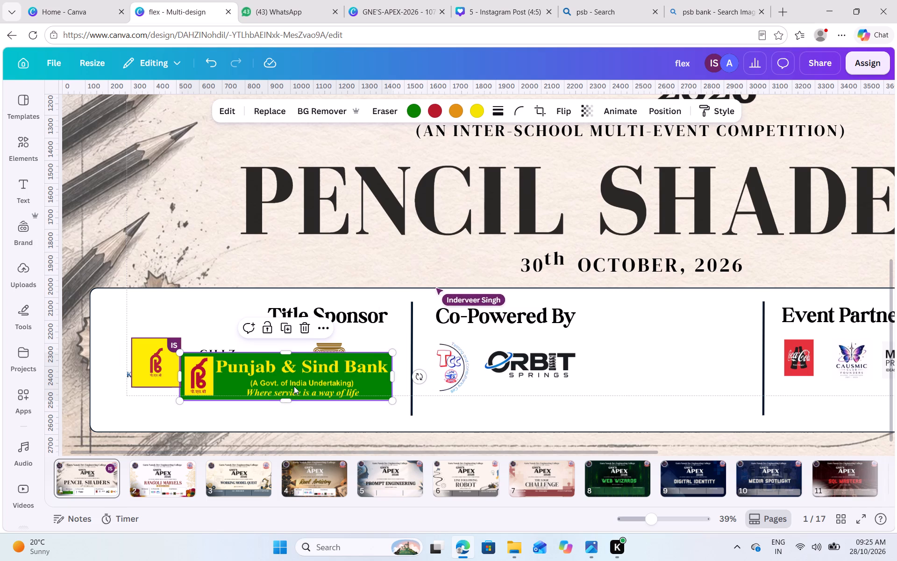
pyautogui.moveTo(294, 386); pyautogui.dragTo(327, 374)
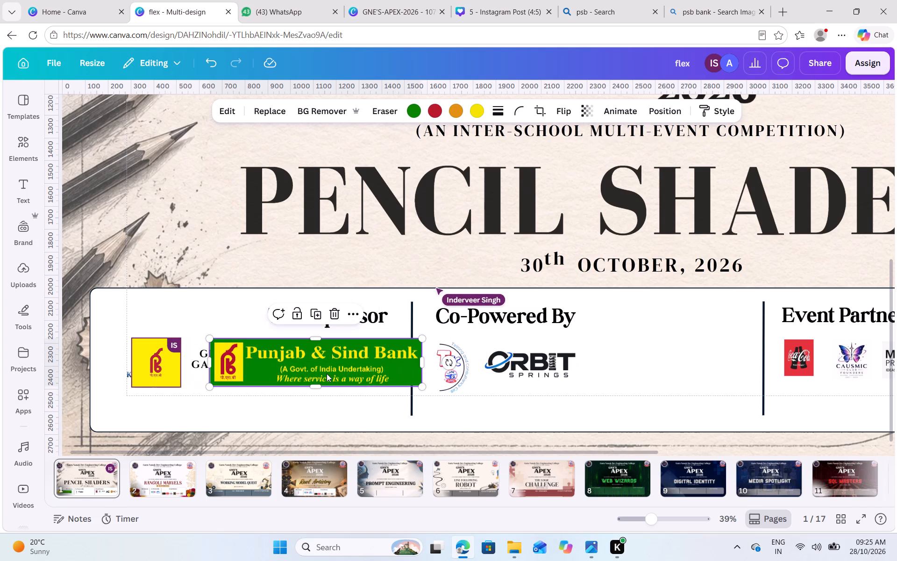
# Delete the yellow square logo covering the Kabir Infra logo.
pyautogui.click(164, 376)
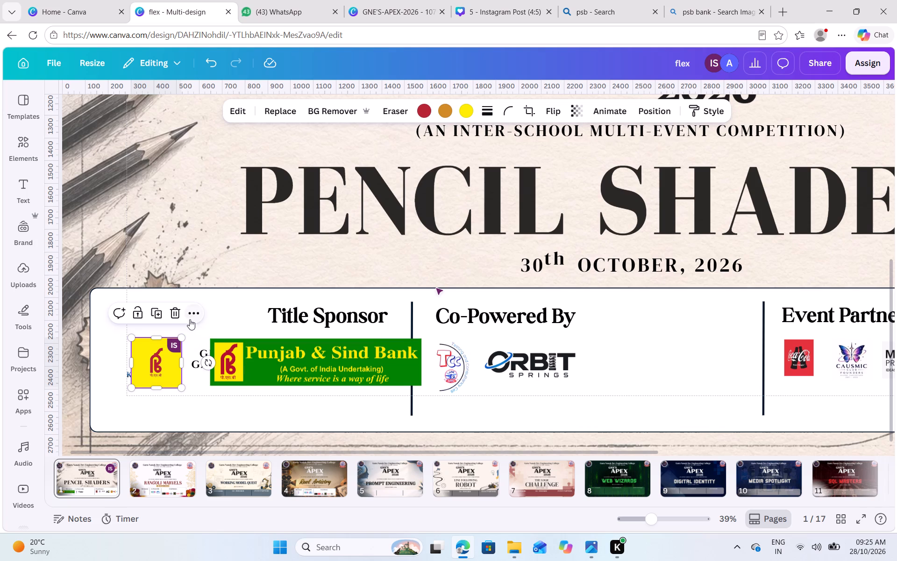
pyautogui.click(178, 315)
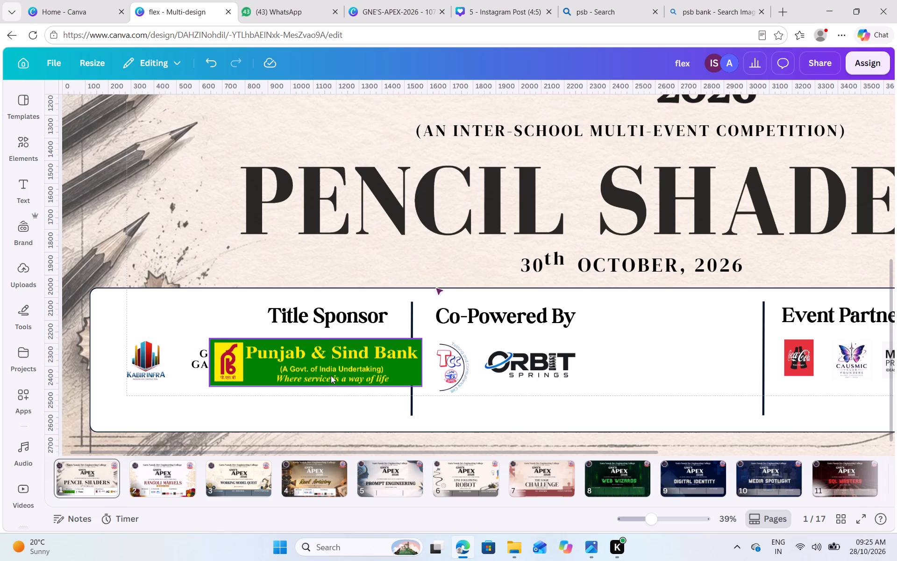
# Shift the Punjab & Sind Bank banner clear of the Co-Powered By divider and shrink it to slightly wider than the Ambrosia Grand logo.
pyautogui.moveTo(331, 375); pyautogui.dragTo(309, 368)
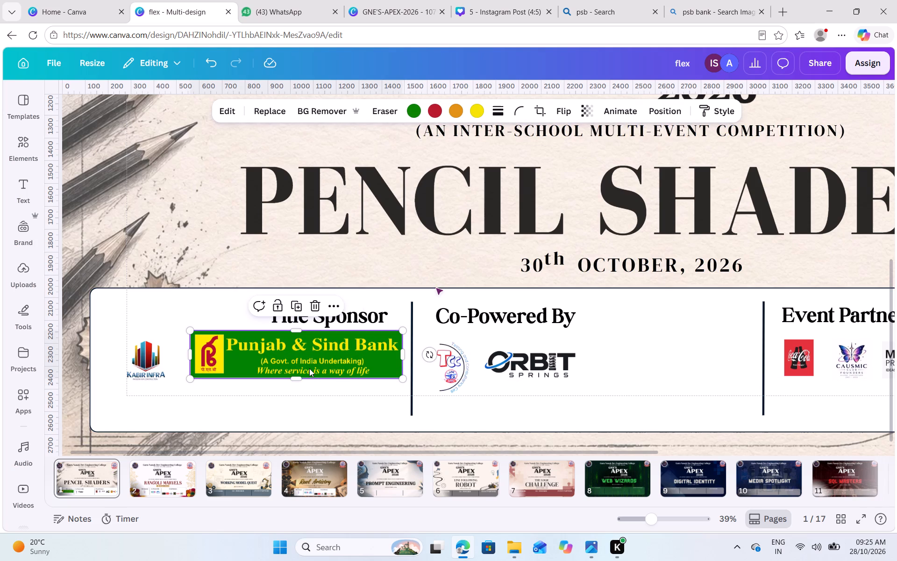
pyautogui.click(397, 379)
pyautogui.moveTo(403, 381); pyautogui.dragTo(309, 345)
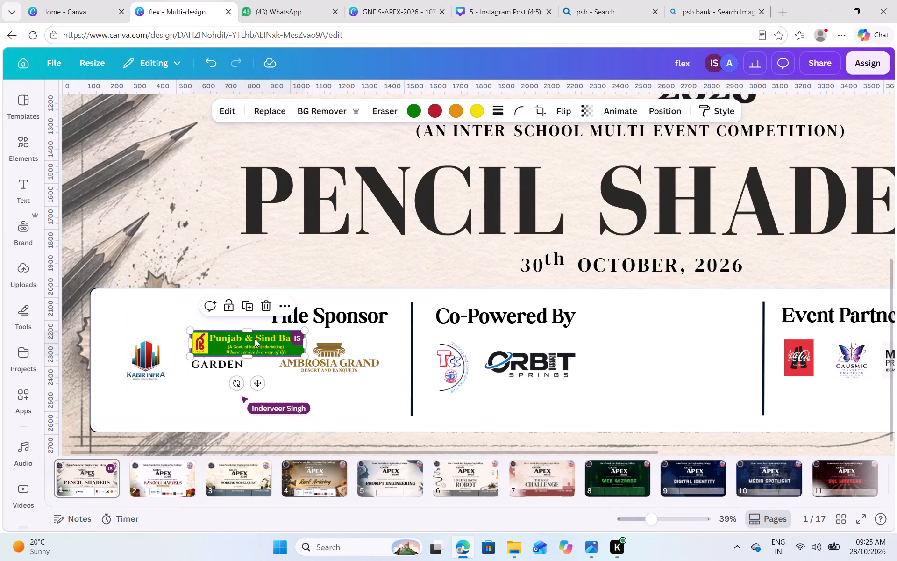
# Move the Title Sponsor heading left, away from the Co-Powered By divider, so it sits centred over its logo column.
pyautogui.click(348, 313)
pyautogui.press('Left')
pyautogui.press('Left')
pyautogui.press('Left')
pyautogui.press('Left')
pyautogui.press('Left')
pyautogui.press('Left')
pyautogui.press('Left')
pyautogui.press('Left')
pyautogui.press('Left')
pyautogui.press('Left')
pyautogui.press('Left')
pyautogui.press('Left')
pyautogui.press('Left')
pyautogui.press('Left')
pyautogui.press('Left')
pyautogui.press('Left')
pyautogui.press('Left')
pyautogui.press('Left')
pyautogui.press('Left')
pyautogui.press('Left')
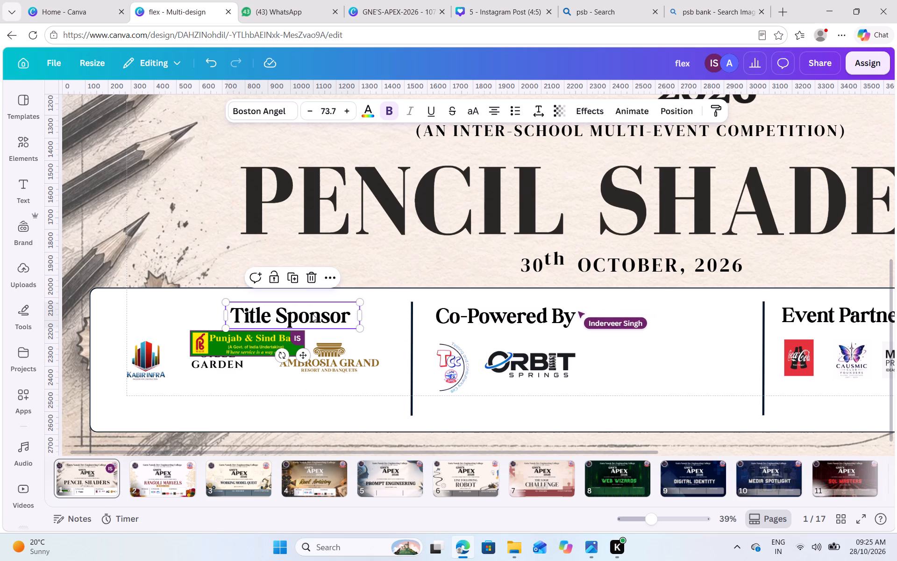
pyautogui.moveTo(312, 314); pyautogui.dragTo(273, 313)
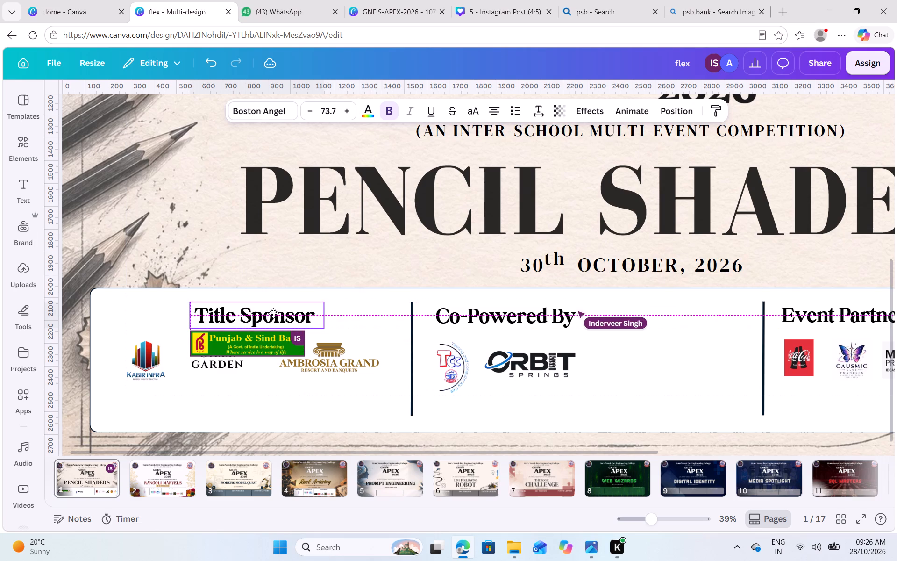
pyautogui.moveTo(273, 313); pyautogui.dragTo(267, 313)
pyautogui.press('Right')
pyautogui.press('Right')
pyautogui.press('Right')
pyautogui.press('Right')
pyautogui.press('Right')
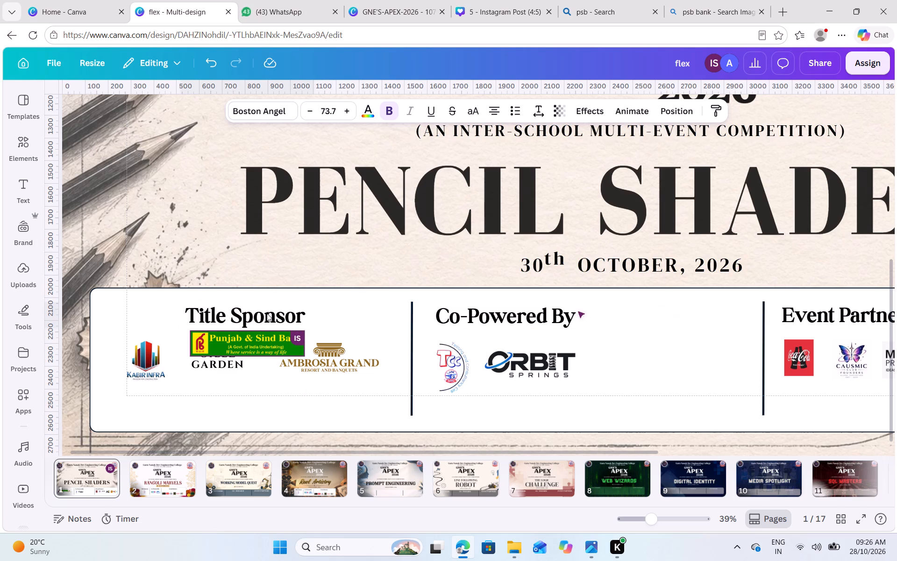
# Raise the Punjab & Sind Bank banner to just under the heading and move the Kabir Infra, Gillz Garden and Ambrosia Grand group below it.
pyautogui.click(277, 351)
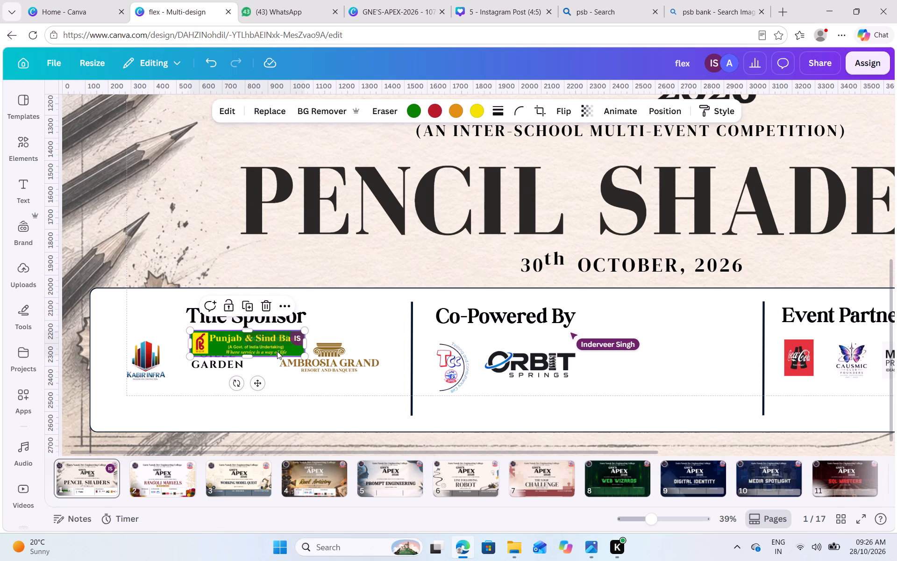
pyautogui.click(271, 345)
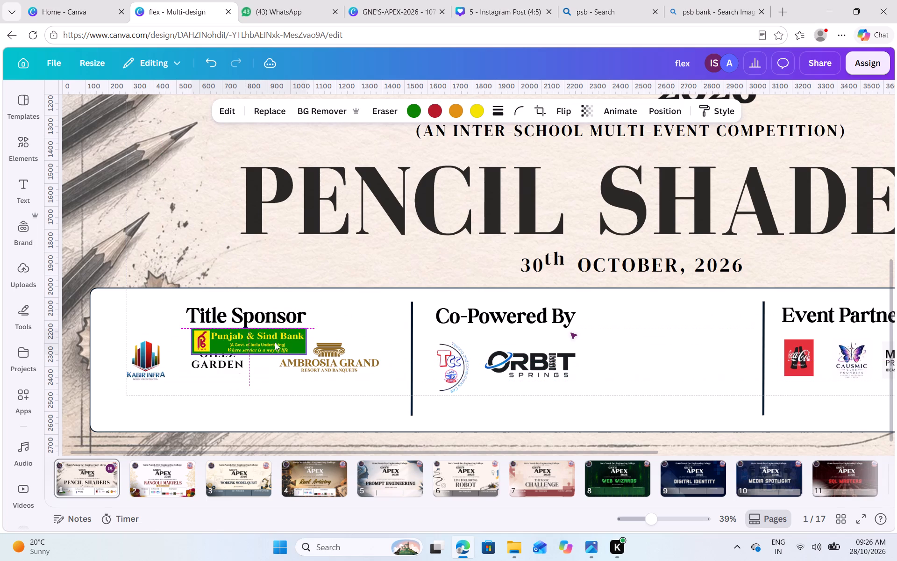
pyautogui.click(345, 367)
pyautogui.moveTo(335, 363); pyautogui.dragTo(342, 391)
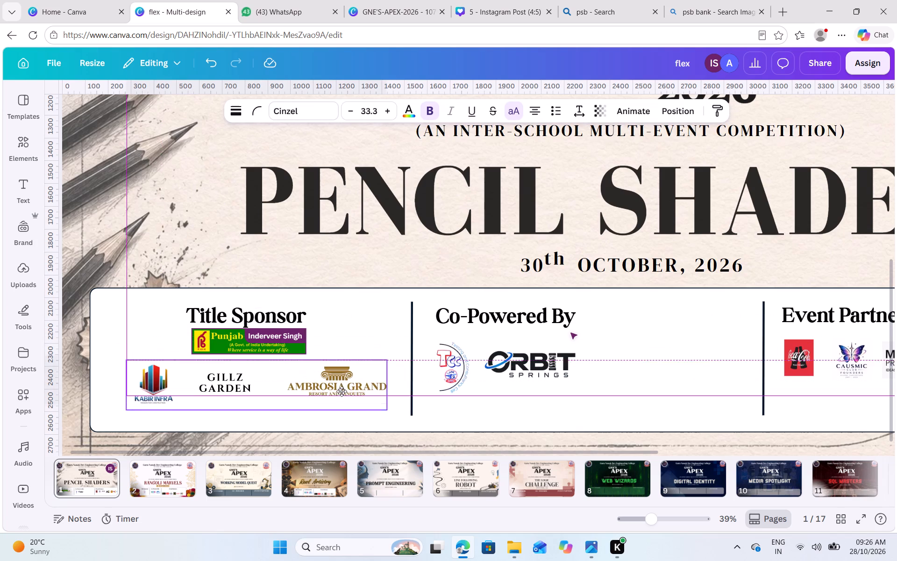
pyautogui.moveTo(342, 391); pyautogui.dragTo(340, 400)
pyautogui.click(356, 324)
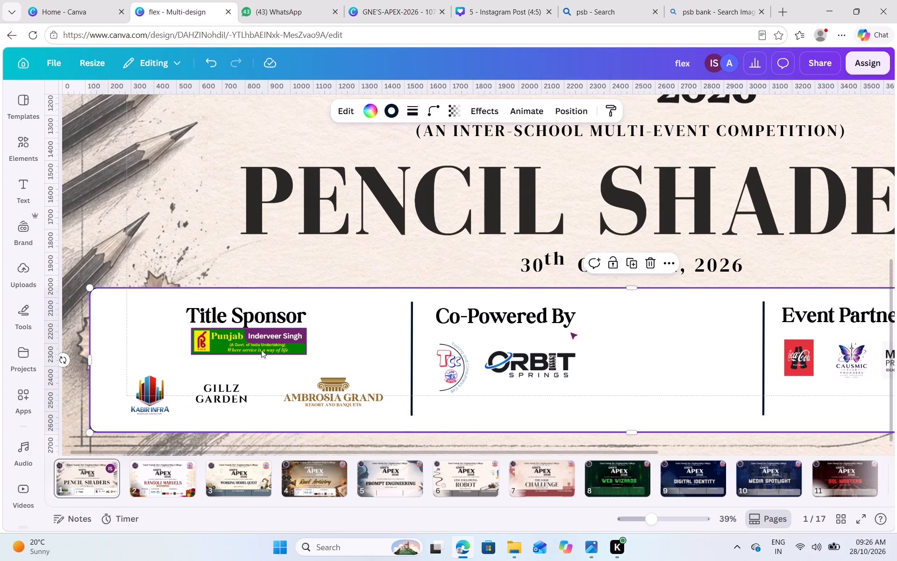
# Enlarge the Punjab & Sind Bank banner to slightly wider than the Title Sponsor heading and centre it between the heading and the lower logos.
pyautogui.click(261, 350)
pyautogui.moveTo(307, 354); pyautogui.dragTo(315, 357)
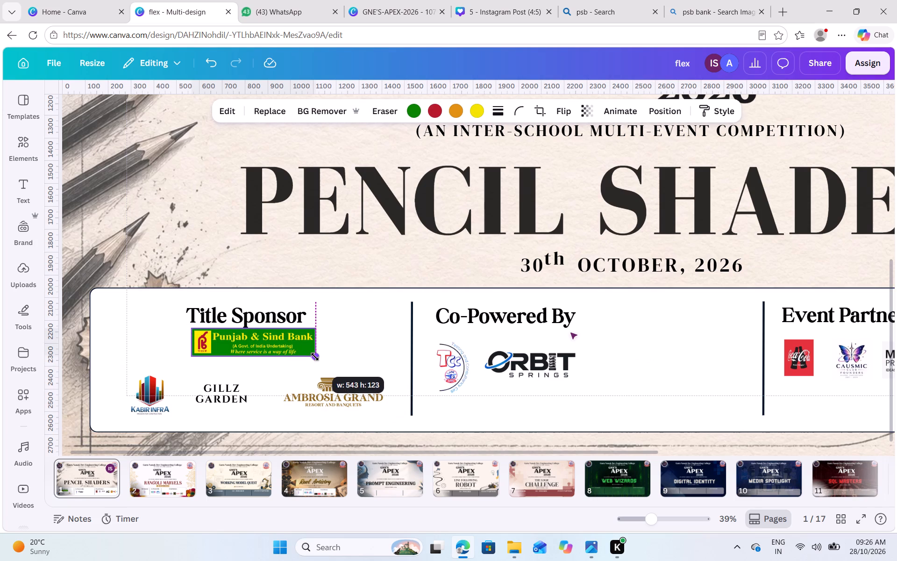
pyautogui.moveTo(315, 357); pyautogui.dragTo(325, 363)
pyautogui.click(373, 333)
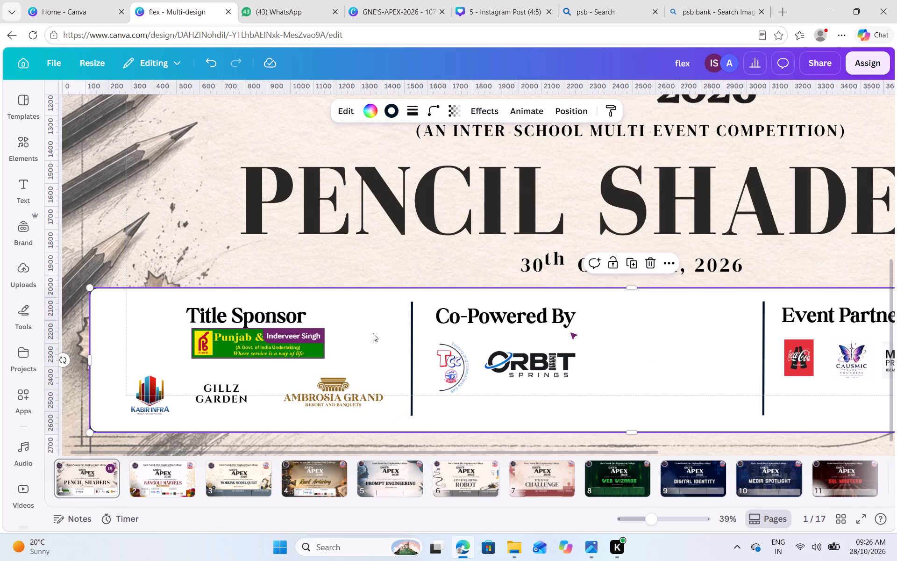
pyautogui.click(268, 349)
pyautogui.moveTo(263, 341); pyautogui.dragTo(248, 352)
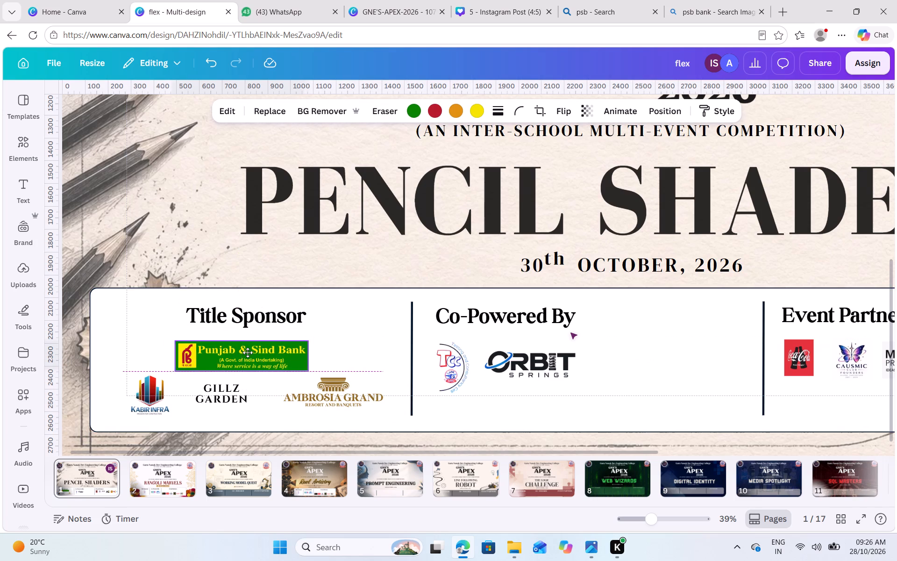
pyautogui.moveTo(248, 352); pyautogui.dragTo(255, 350)
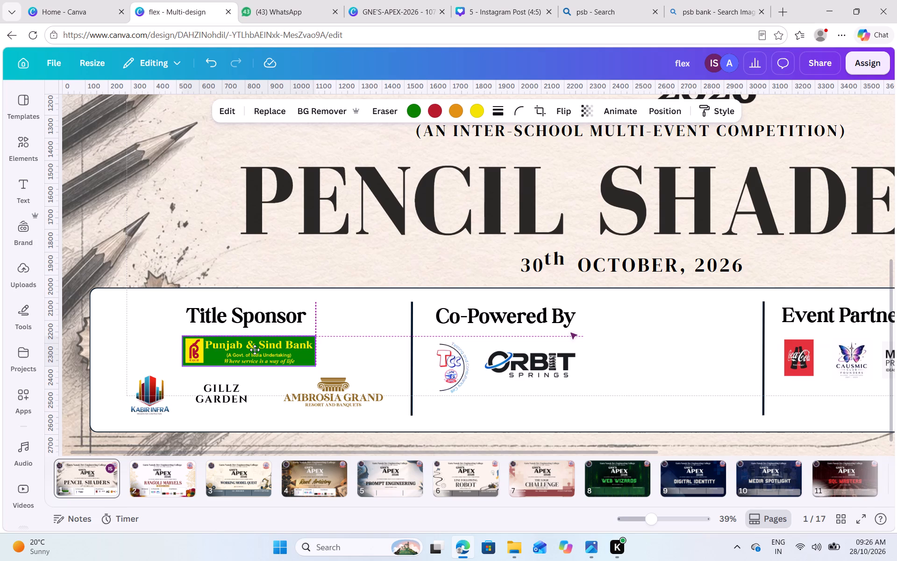
pyautogui.moveTo(255, 350); pyautogui.dragTo(250, 350)
pyautogui.click(393, 321)
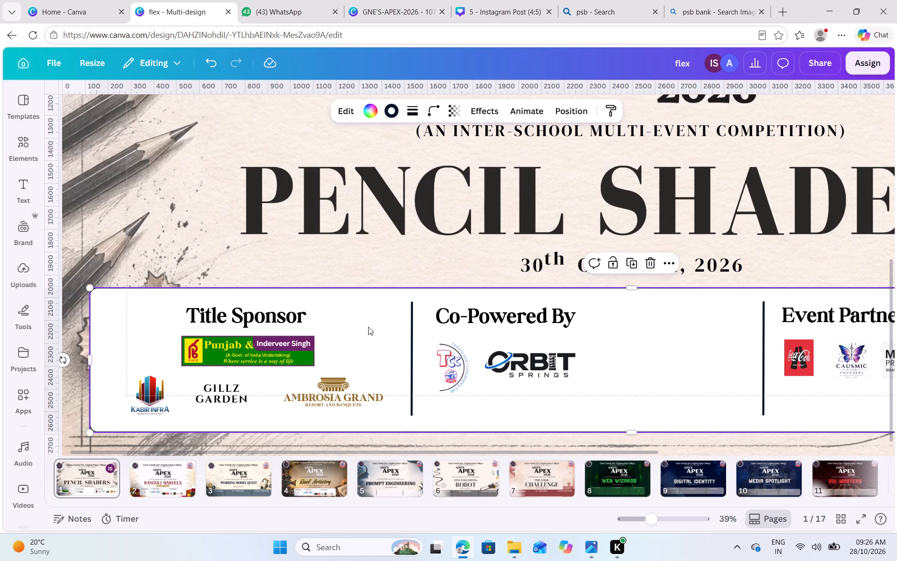
pyautogui.click(237, 359)
pyautogui.press('Down')
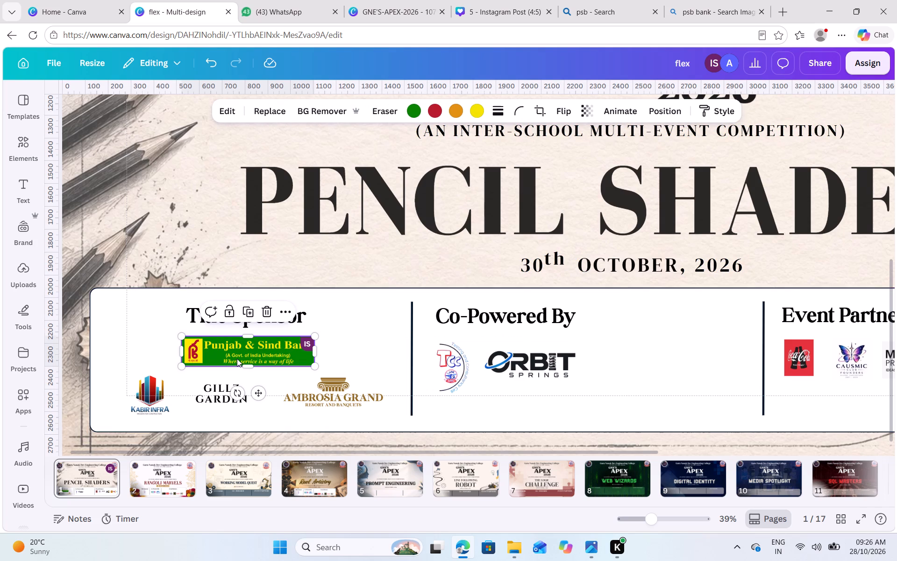
pyautogui.click(392, 338)
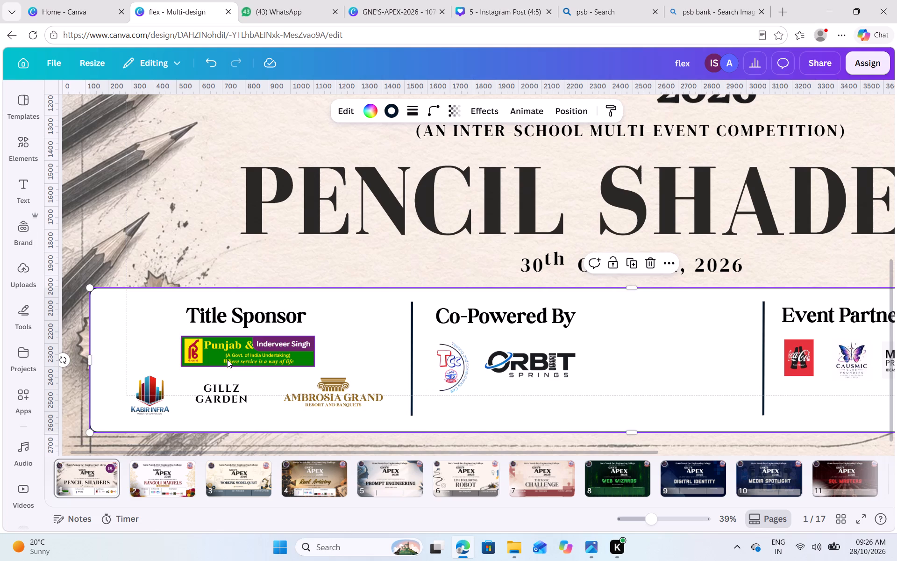
pyautogui.click(235, 350)
pyautogui.click(365, 326)
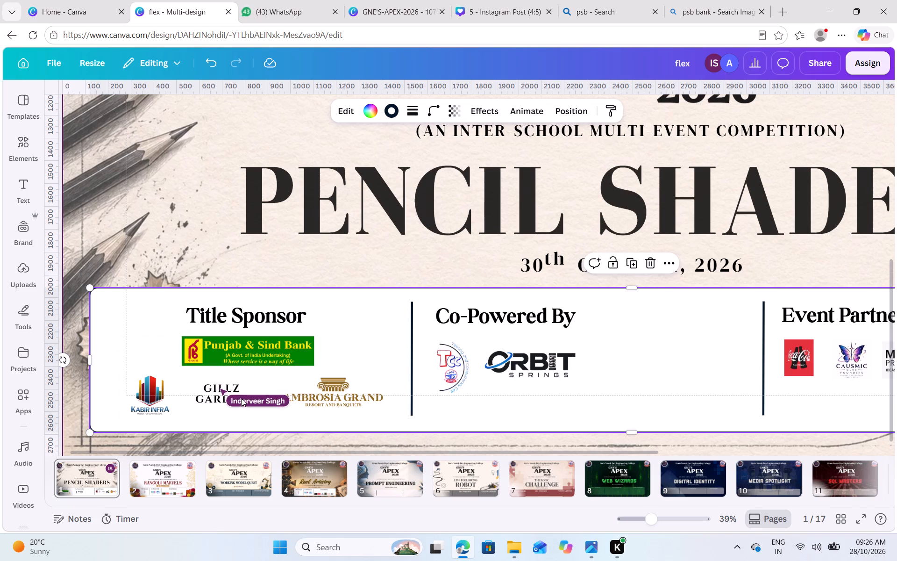
# Move the Kabir Infra logo right to the middle of the lower row, just before the Ambrosia Grand logo.
pyautogui.click(222, 398)
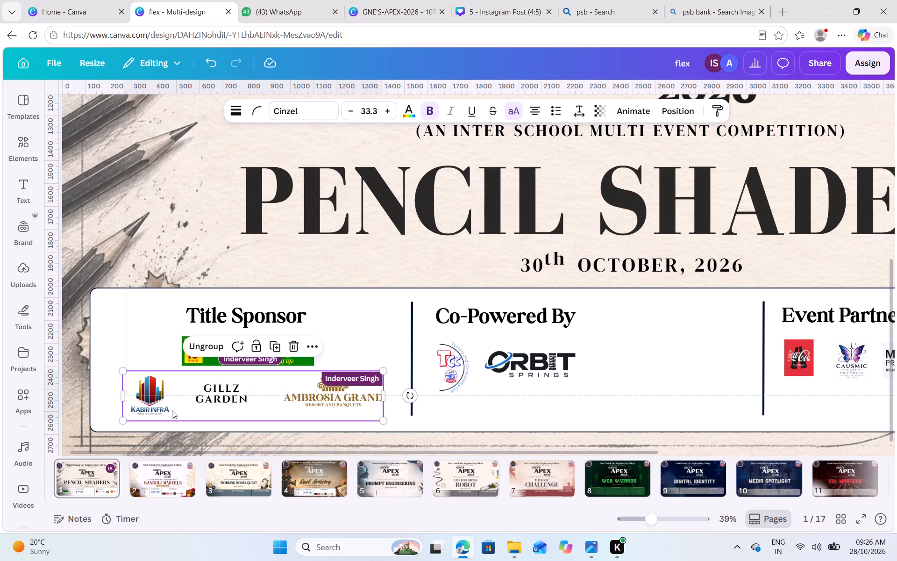
pyautogui.click(165, 404)
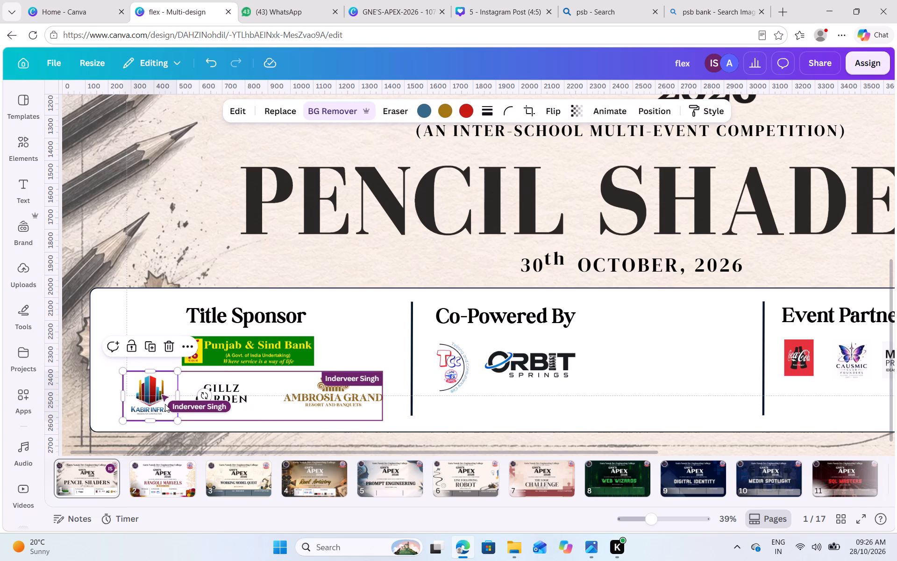
pyautogui.press('Right')
pyautogui.press('Right')
pyautogui.press('Right')
pyautogui.press('Right')
pyautogui.press('Right')
pyautogui.press('Right')
pyautogui.press('Right')
pyautogui.press('Right')
pyautogui.press('Right')
pyautogui.press('Right')
pyautogui.press('Right')
pyautogui.press('Right')
pyautogui.press('Right')
pyautogui.press('Right')
pyautogui.press('Right')
pyautogui.press('Right')
pyautogui.press('Right')
pyautogui.press('Right')
pyautogui.press('Right')
pyautogui.press('Right')
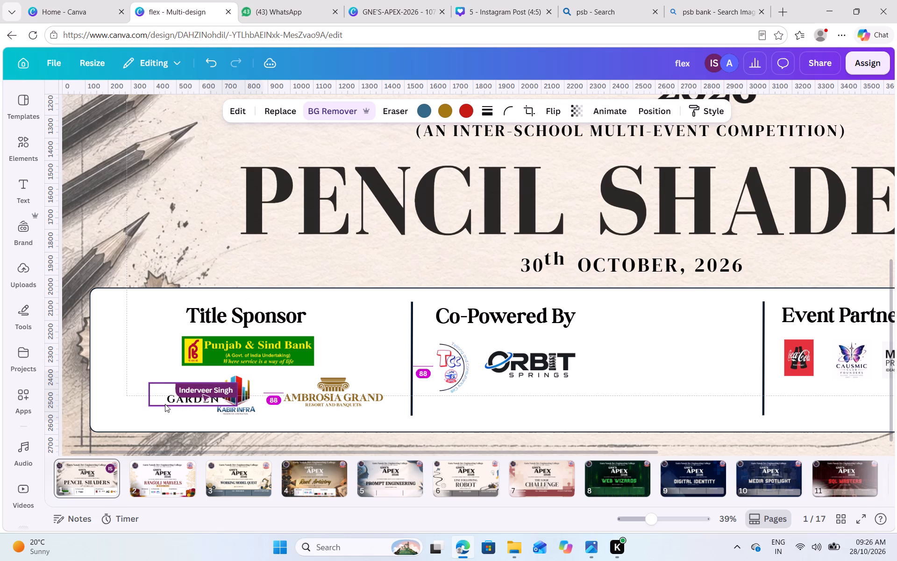
pyautogui.press('Right')
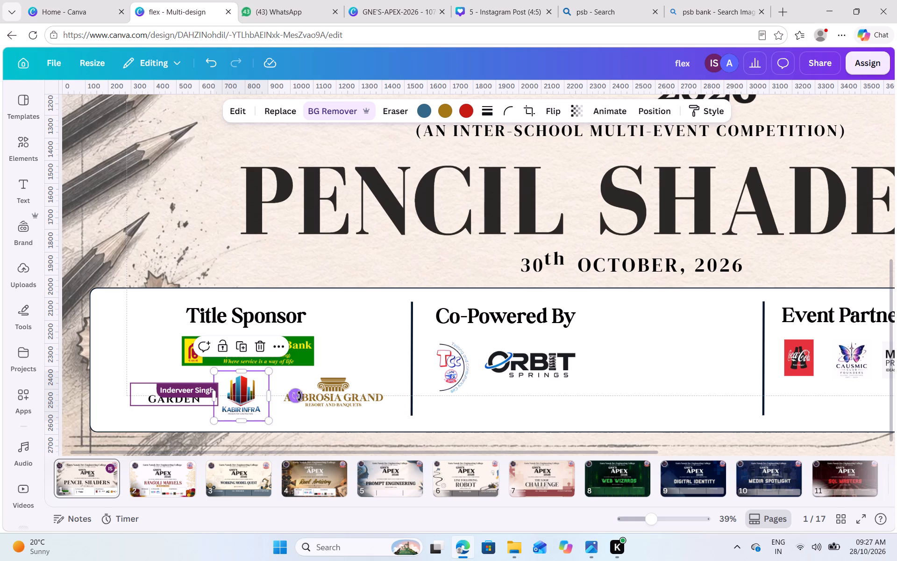
pyautogui.click(351, 443)
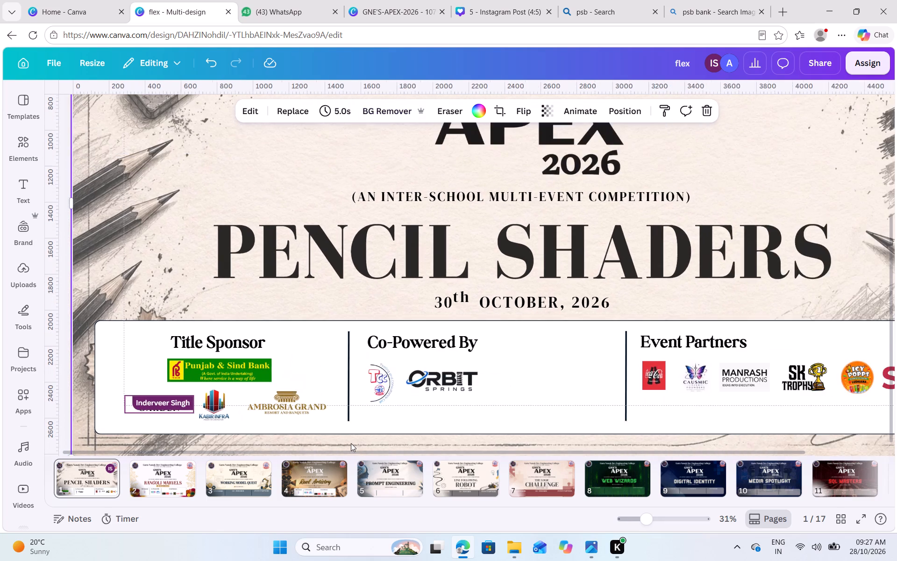
# Nudge the Ambrosia Grand logo and the Gillz Garden text slightly down to line up with the Kabir Infra logo.
pyautogui.click(850, 268)
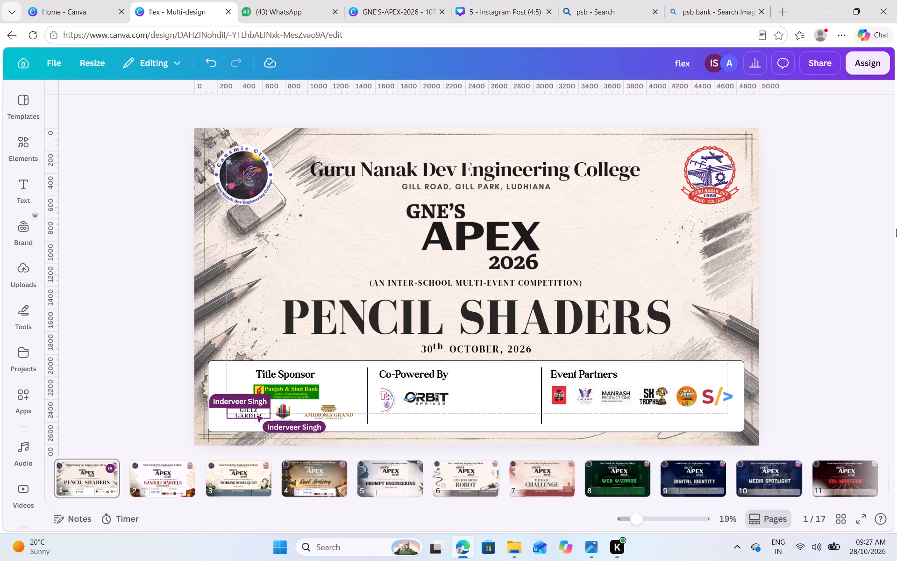
pyautogui.click(812, 194)
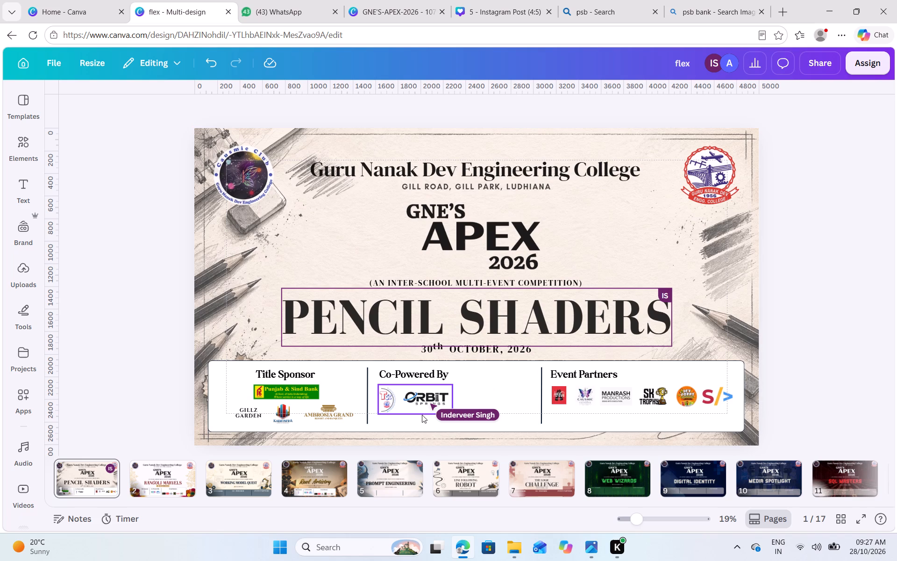
pyautogui.click(344, 415)
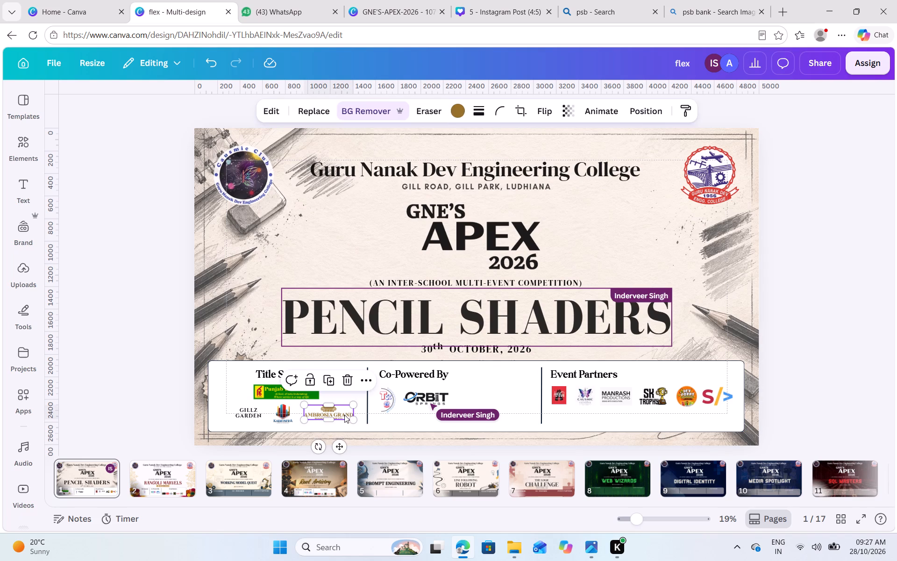
pyautogui.press('Down')
pyautogui.press('Down')
pyautogui.press('Down')
pyautogui.press('Down')
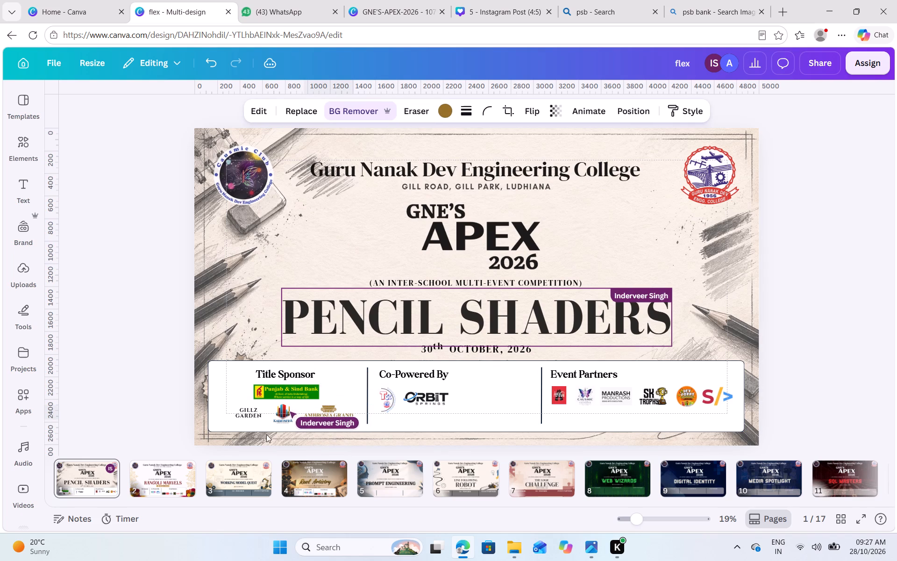
pyautogui.click(239, 413)
pyautogui.press('Down')
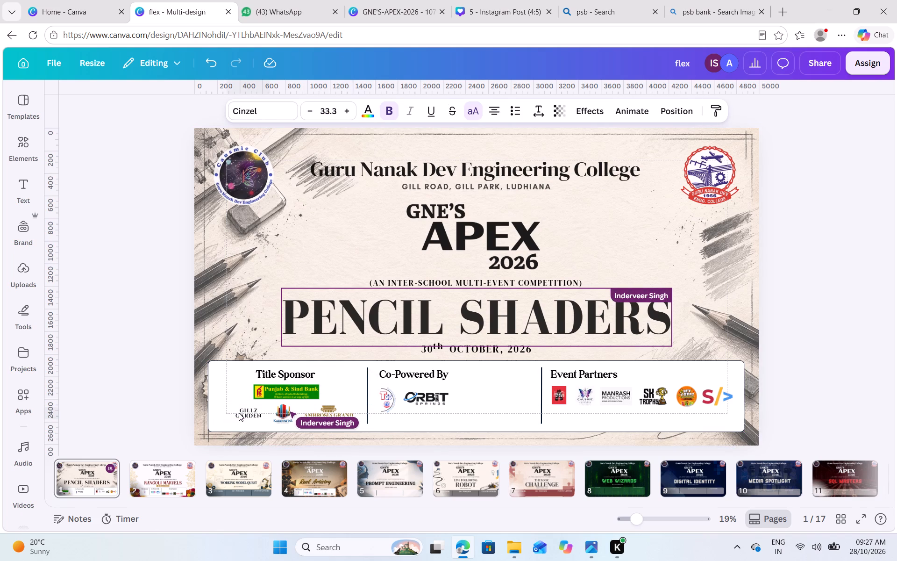
pyautogui.press('Down')
# Group the Gillz Garden, Kabir Infra and Ambrosia Grand logos together.
pyautogui.keyDown('shift'); pyautogui.click(287, 412); pyautogui.keyUp('shift')
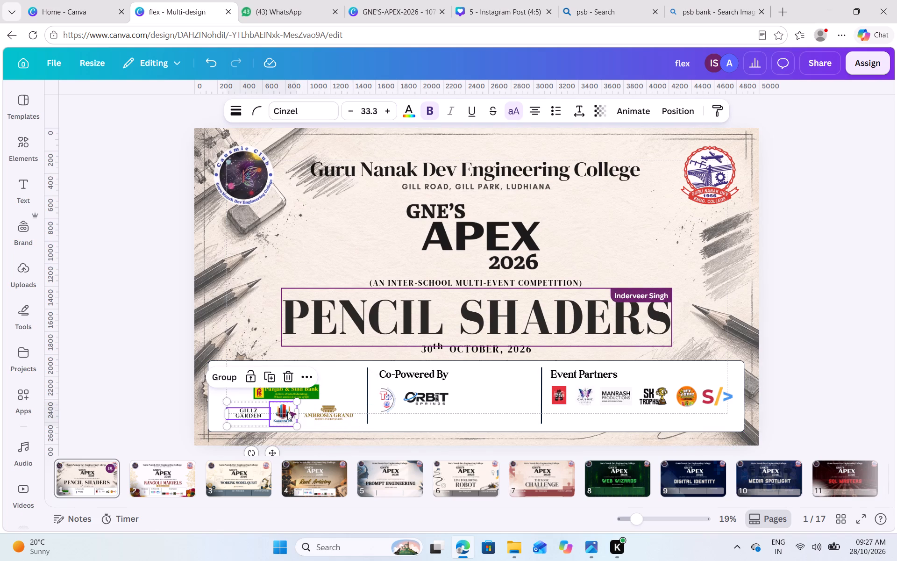
pyautogui.keyDown('shift'); pyautogui.click(326, 410); pyautogui.keyUp('shift')
pyautogui.click(256, 377)
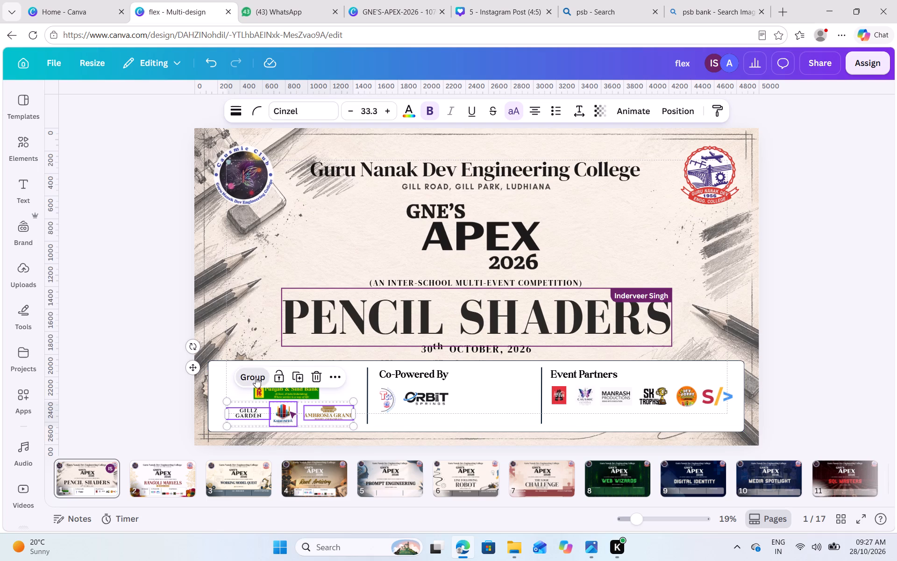
pyautogui.click(352, 439)
# Shift the grouped lower row of title sponsor logos slightly down, away from the Punjab & Sind Bank banner.
pyautogui.click(304, 407)
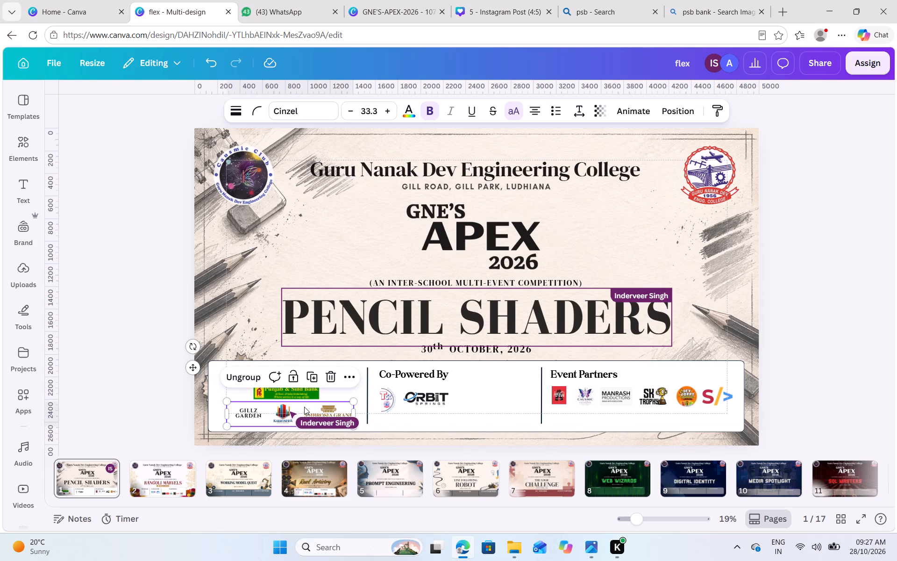
pyautogui.press('Down')
pyautogui.press('Down')
pyautogui.press('Down')
pyautogui.press('Down')
pyautogui.press('Down')
pyautogui.press('Down')
pyautogui.press('Down')
pyautogui.press('Down')
pyautogui.press('Down')
pyautogui.press('Down')
pyautogui.press('Down')
pyautogui.press('Down')
pyautogui.press('Down')
pyautogui.press('Down')
pyautogui.press('Down')
pyautogui.press('Down')
pyautogui.press('Down')
pyautogui.press('Down')
pyautogui.press('Down')
pyautogui.press('Down')
pyautogui.press('Down')
pyautogui.press('Down')
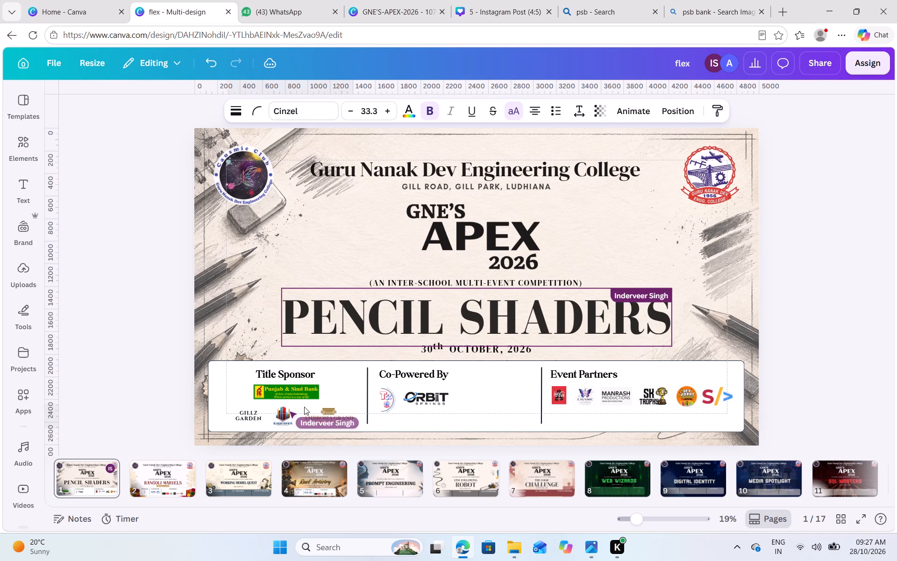
pyautogui.press('Down')
pyautogui.press('Down')
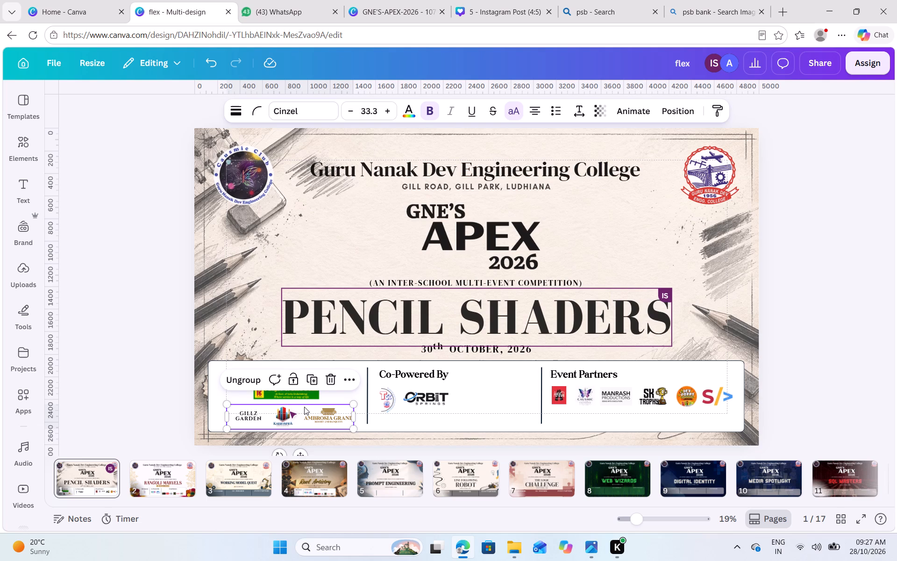
pyautogui.click(151, 405)
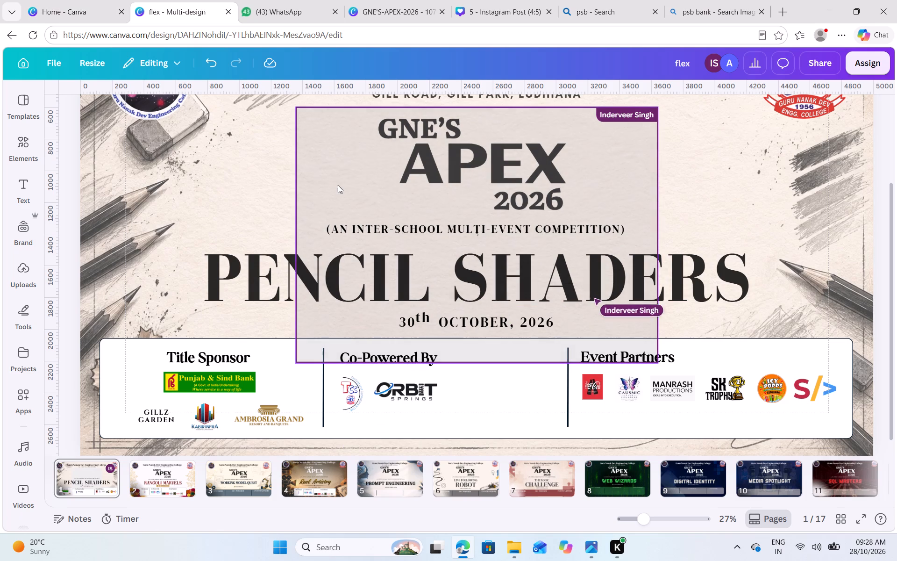
# Add the Trident Group logo beside the Orbit Springs logo in the Co-Powered By section.
pyautogui.click(617, 147)
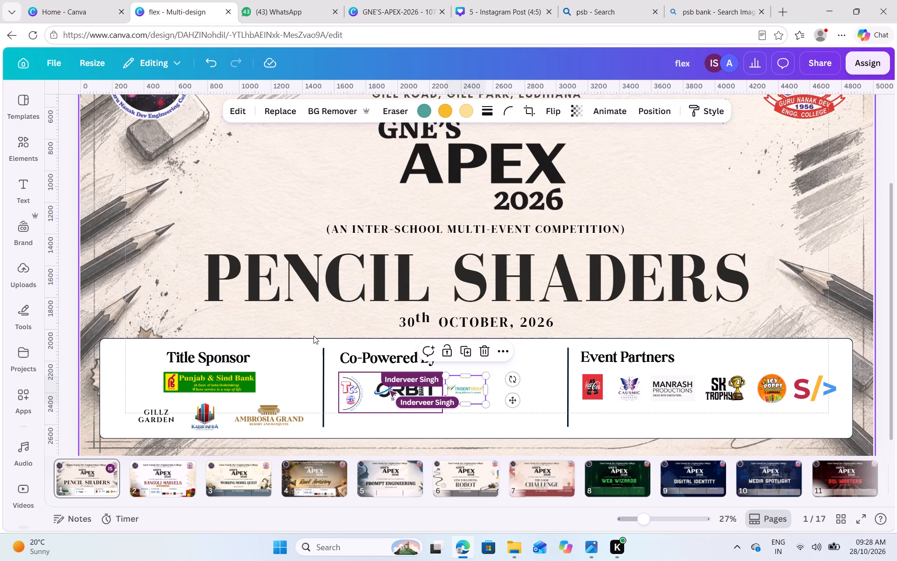
pyautogui.click(313, 336)
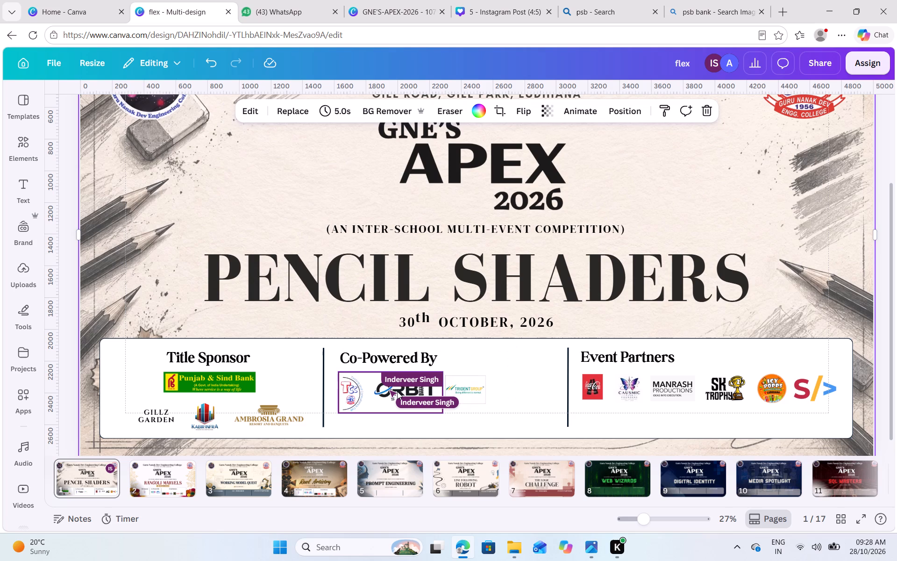
# Ungroup the TCC and Orbit Springs logos in the Co-Powered By section.
pyautogui.click(397, 391)
pyautogui.click(487, 352)
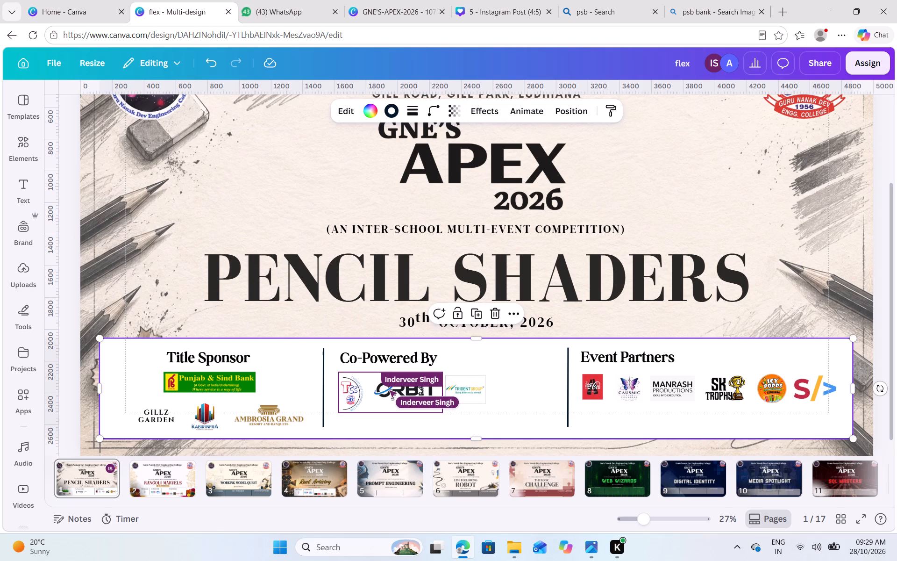
pyautogui.click(413, 389)
pyautogui.click(413, 389)
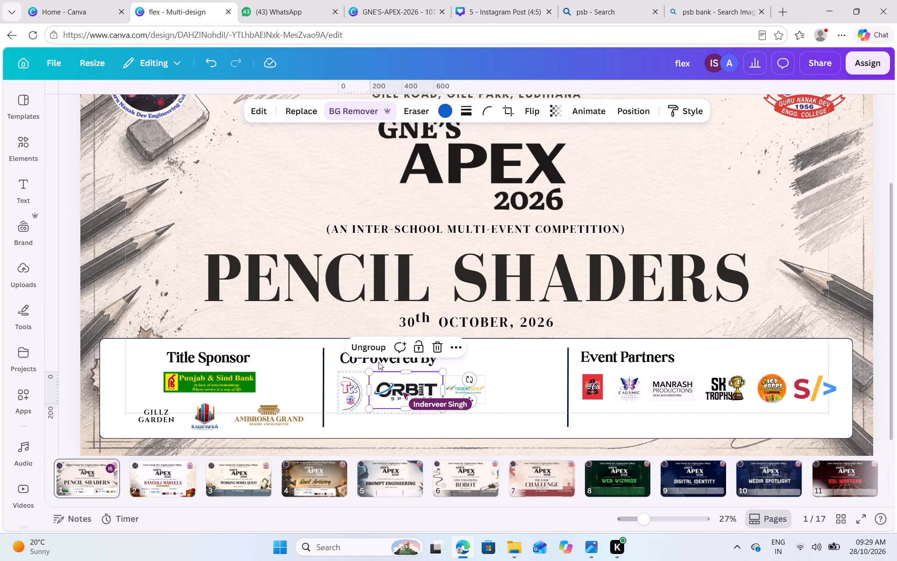
pyautogui.click(378, 347)
pyautogui.click(529, 400)
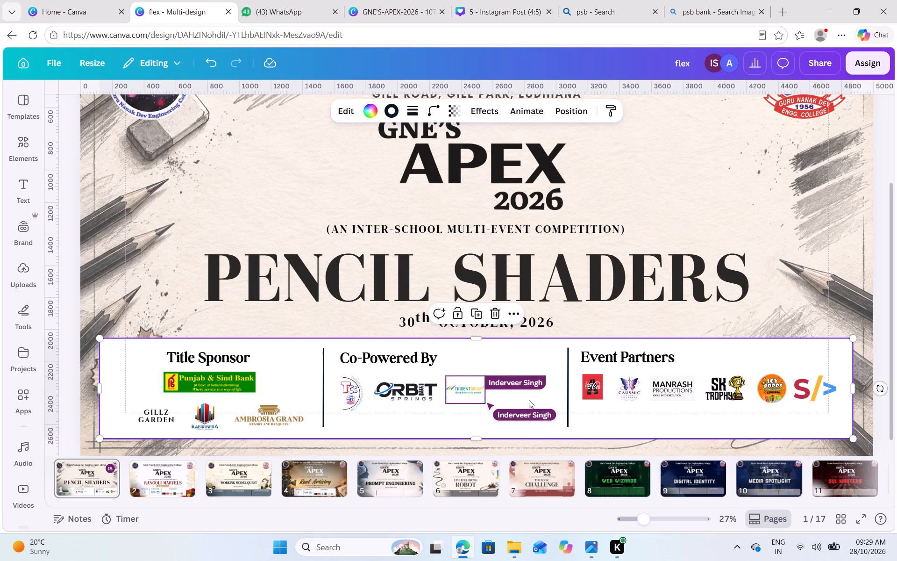
# Nudge the TCC logo slightly left toward the divider beside the Title Sponsor section.
pyautogui.click(354, 390)
pyautogui.press('Left')
pyautogui.press('Left')
pyautogui.press('Left')
pyautogui.press('Left')
pyautogui.press('Left')
pyautogui.press('Left')
pyautogui.press('Left')
pyautogui.press('Left')
pyautogui.press('Left')
pyautogui.press('Left')
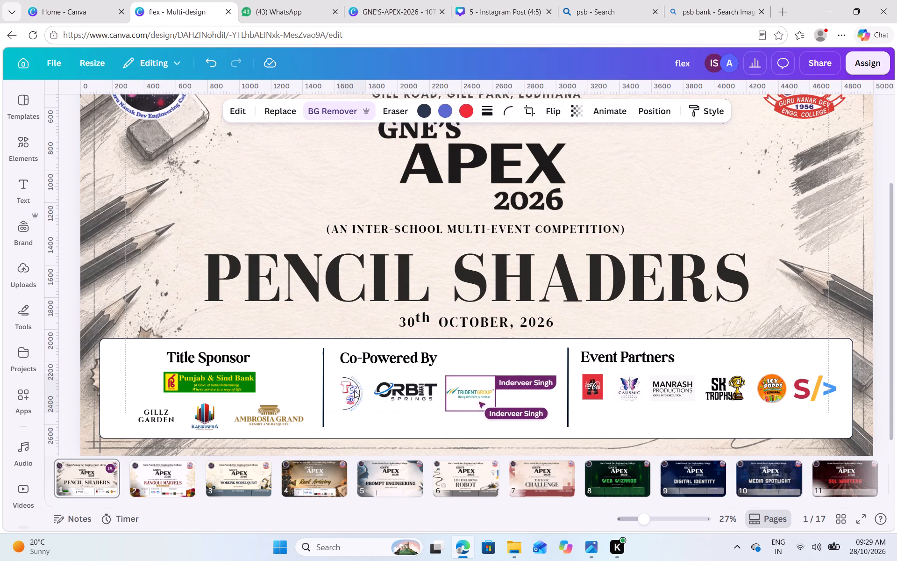
pyautogui.press('Left')
pyautogui.press('Left')
pyautogui.press('Left')
pyautogui.press('Left')
pyautogui.press('Left')
pyautogui.press('Left')
pyautogui.press('Left')
pyautogui.press('Left')
pyautogui.press('Left')
pyautogui.press('Left')
pyautogui.press('Left')
pyautogui.press('Left')
pyautogui.press('Left')
pyautogui.press('Left')
pyautogui.press('Left')
pyautogui.press('Left')
pyautogui.press('Left')
pyautogui.press('Left')
pyautogui.press('Left')
pyautogui.press('Left')
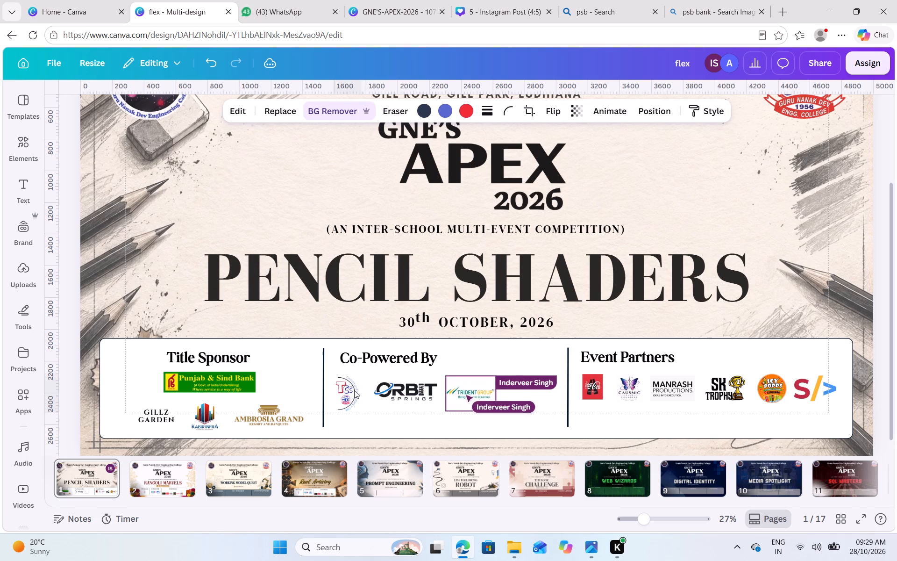
# Nudge the Orbit Springs logo slightly left, closer to the TCC logo.
pyautogui.click(399, 389)
pyautogui.press('Left')
pyautogui.press('Left')
pyautogui.press('Left')
pyautogui.press('Left')
pyautogui.press('Left')
pyautogui.press('Left')
pyautogui.press('Left')
pyautogui.press('Left')
pyautogui.press('Left')
pyautogui.press('Left')
pyautogui.press('Left')
pyautogui.press('Left')
pyautogui.press('Left')
pyautogui.press('Left')
pyautogui.press('Left')
pyautogui.press('Left')
pyautogui.press('Left')
pyautogui.press('Left')
pyautogui.press('Left')
pyautogui.press('Left')
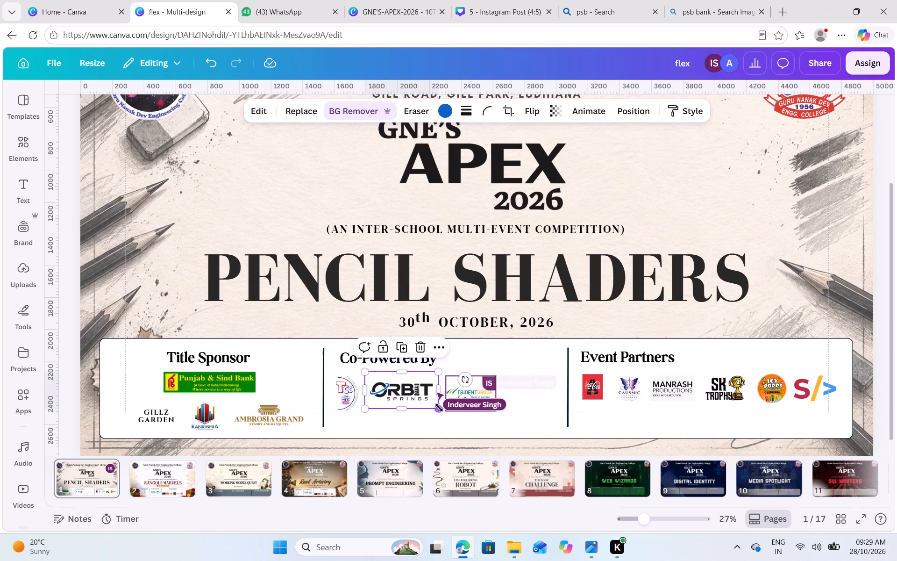
# Shrink the Orbit Springs logo slightly from its lower-right corner.
pyautogui.moveTo(439, 408); pyautogui.dragTo(427, 402)
pyautogui.click(423, 420)
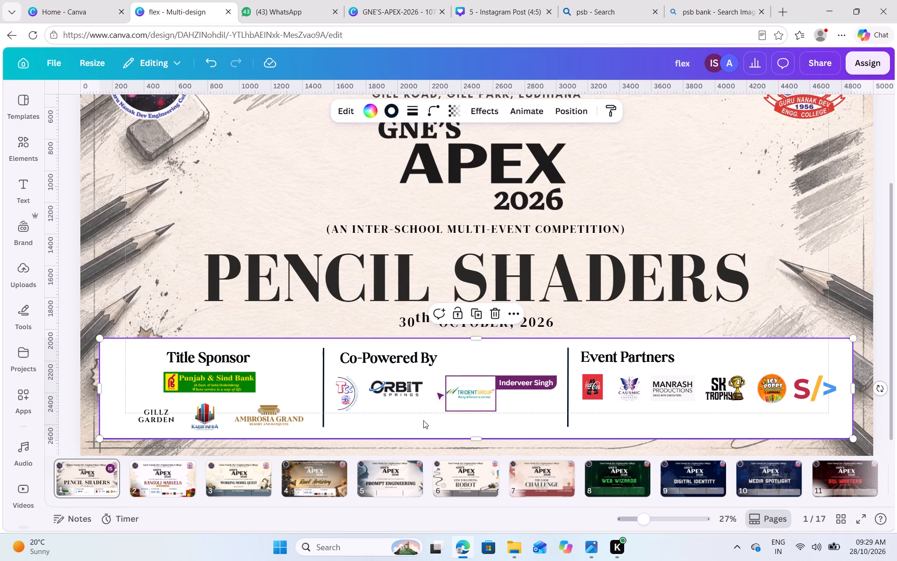
# Nudge the Orbit Springs logo slightly down and left to line it up between the TCC and Trident Group logos.
pyautogui.click(402, 391)
pyautogui.press('Down')
pyautogui.press('Down')
pyautogui.press('Down')
pyautogui.press('Down')
pyautogui.press('Down')
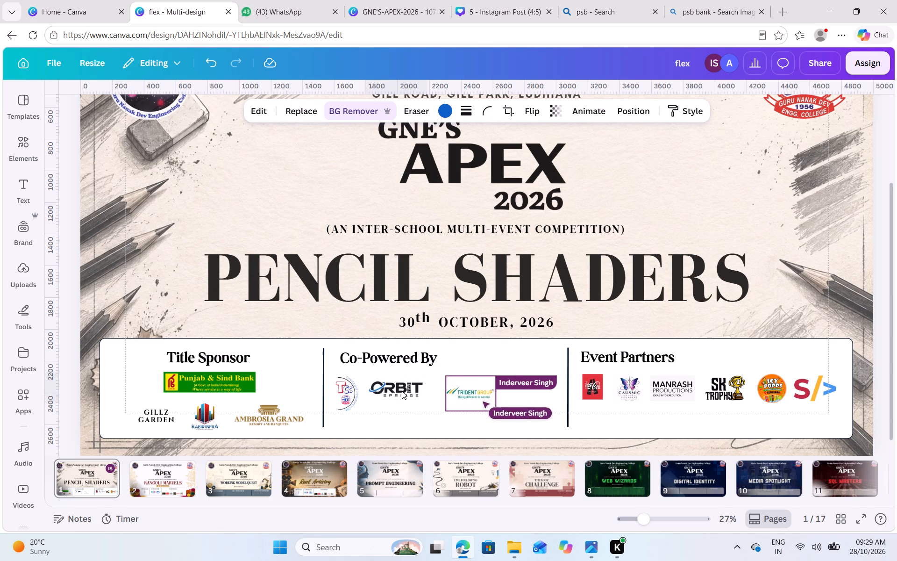
pyautogui.press('Down')
pyautogui.press('Down')
pyautogui.press('Left')
pyautogui.press('Left')
pyautogui.press('Left')
pyautogui.press('Left')
pyautogui.press('Left')
pyautogui.press('Left')
pyautogui.press('Left')
pyautogui.press('Left')
pyautogui.press('Left')
pyautogui.press('Left')
pyautogui.press('Left')
pyautogui.press('Left')
pyautogui.press('Left')
pyautogui.press('Left')
pyautogui.press('Left')
pyautogui.press('Left')
pyautogui.press('Left')
pyautogui.press('Left')
pyautogui.press('Left')
pyautogui.press('Left')
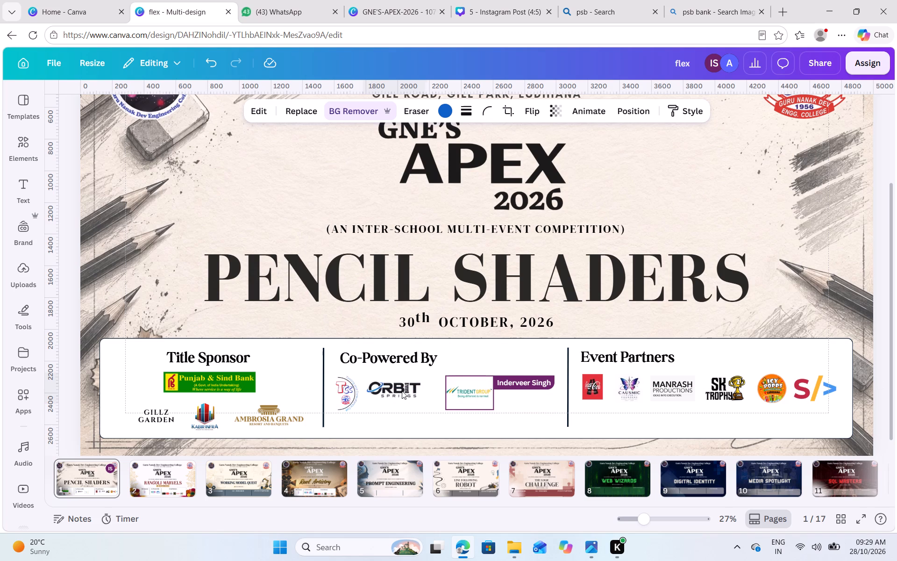
pyautogui.press('Down')
pyautogui.press('Down')
pyautogui.press('Left')
pyautogui.press('Down')
pyautogui.press('Down')
pyautogui.press('Left')
pyautogui.press('Down')
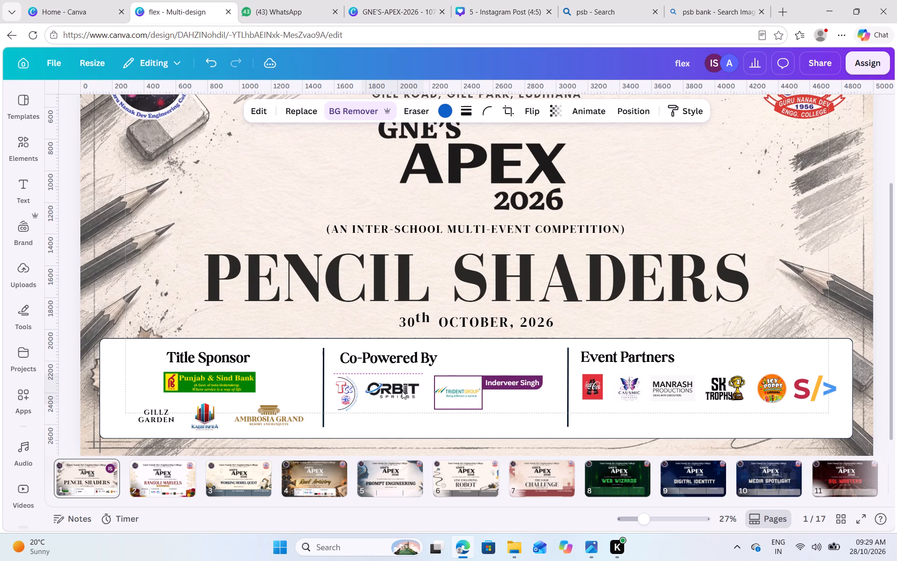
pyautogui.press('Down')
pyautogui.press('Down')
pyautogui.press('Down')
pyautogui.press('Down')
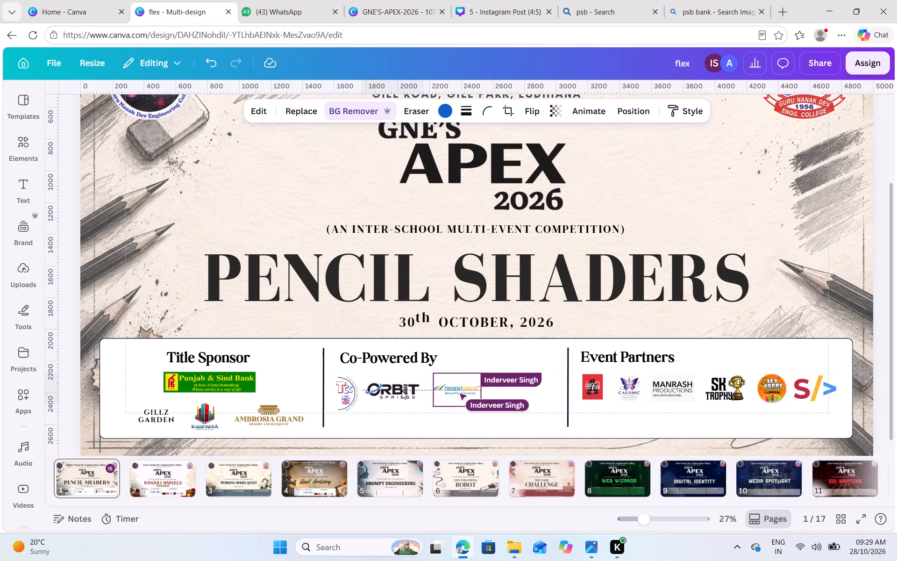
pyautogui.press('Down')
pyautogui.press('Left')
pyautogui.press('Down')
pyautogui.press('Left')
pyautogui.press('Down')
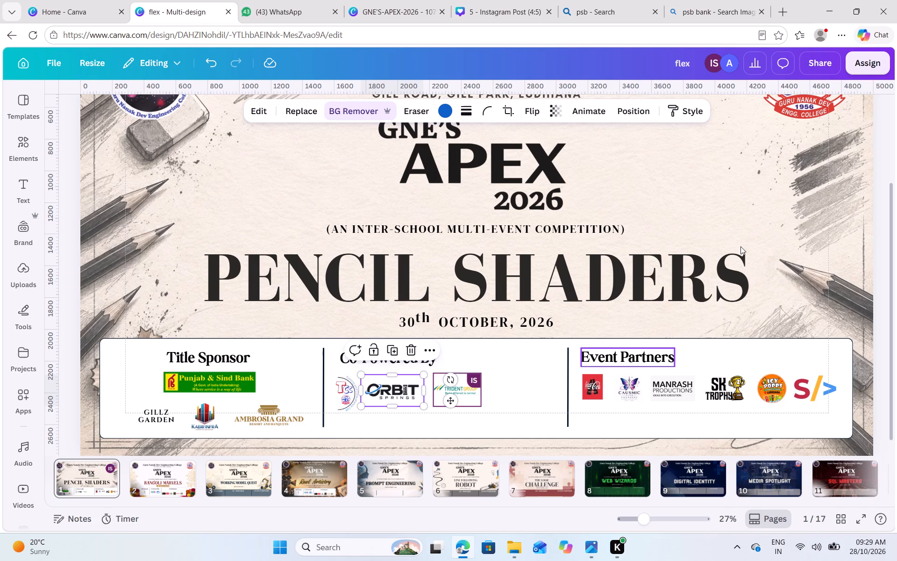
pyautogui.click(719, 169)
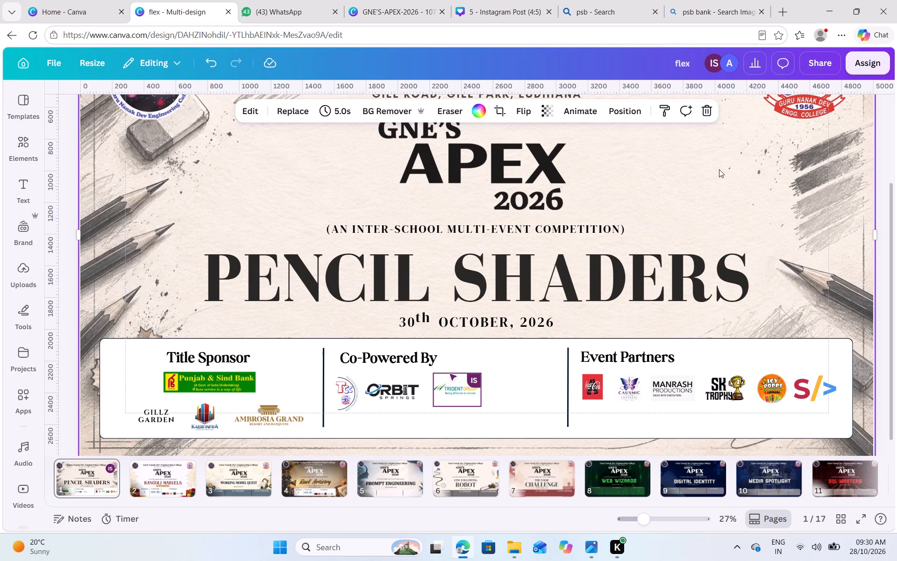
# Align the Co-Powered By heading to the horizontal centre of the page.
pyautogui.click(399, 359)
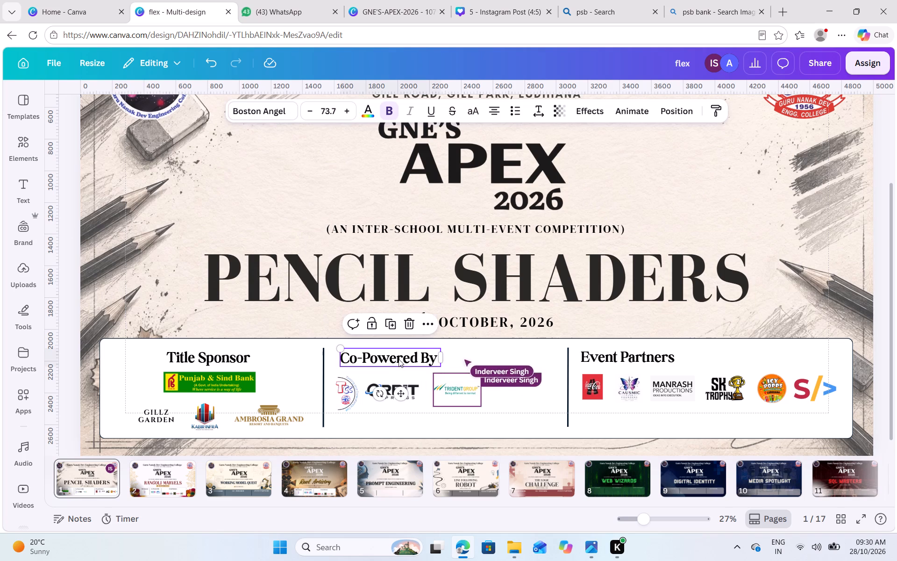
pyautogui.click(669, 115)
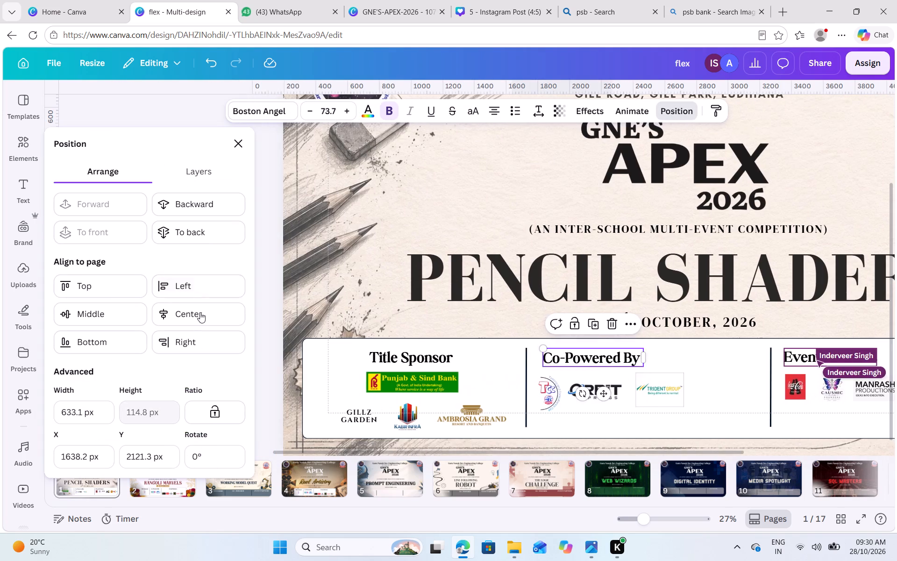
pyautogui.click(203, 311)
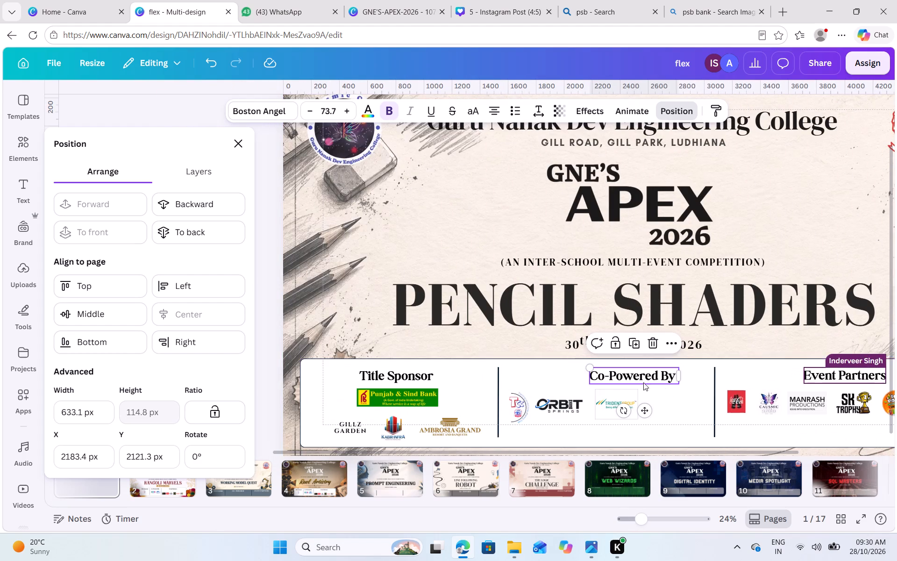
# Move the Co-Powered By heading left to about X 1956 px, near the middle of its section and level with the other headings.
pyautogui.moveTo(641, 374); pyautogui.dragTo(609, 373)
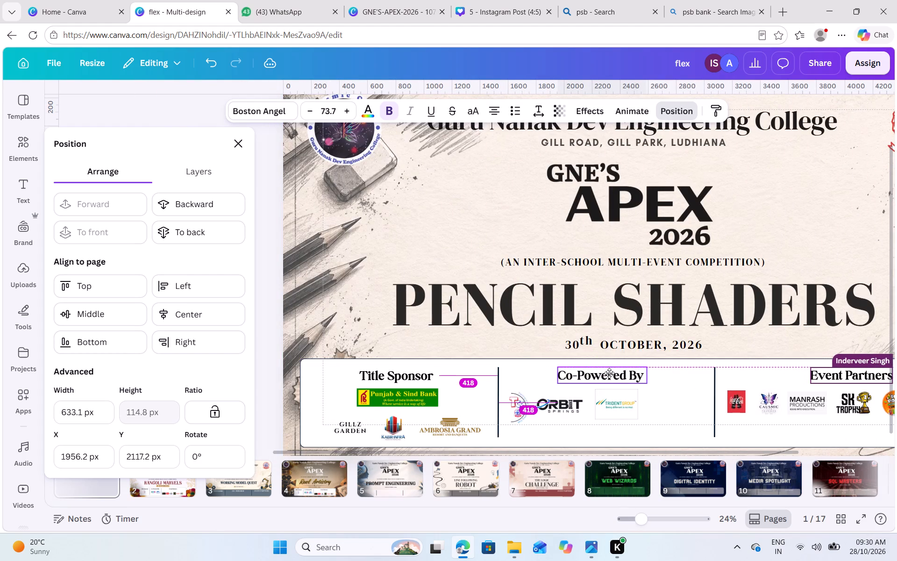
pyautogui.moveTo(609, 373); pyautogui.dragTo(609, 373)
pyautogui.press('Down')
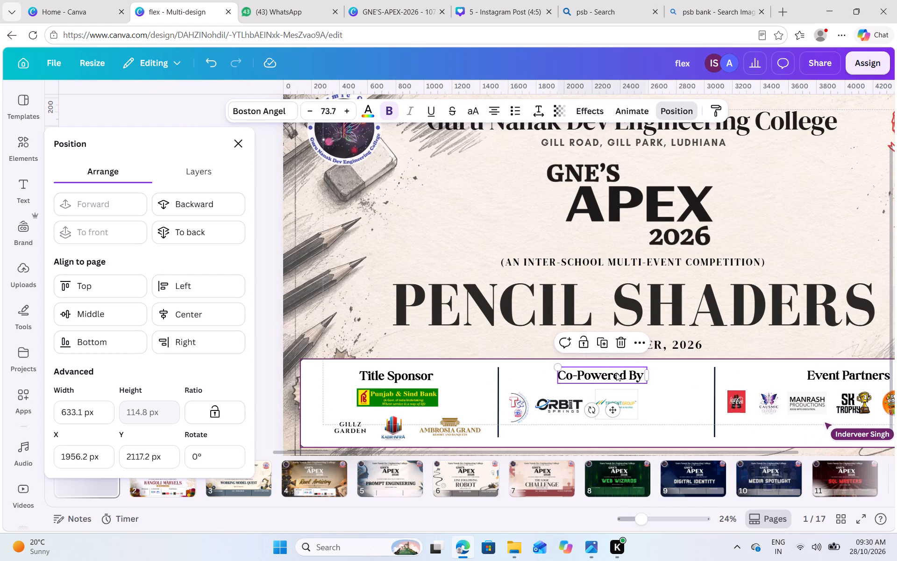
pyautogui.click(747, 332)
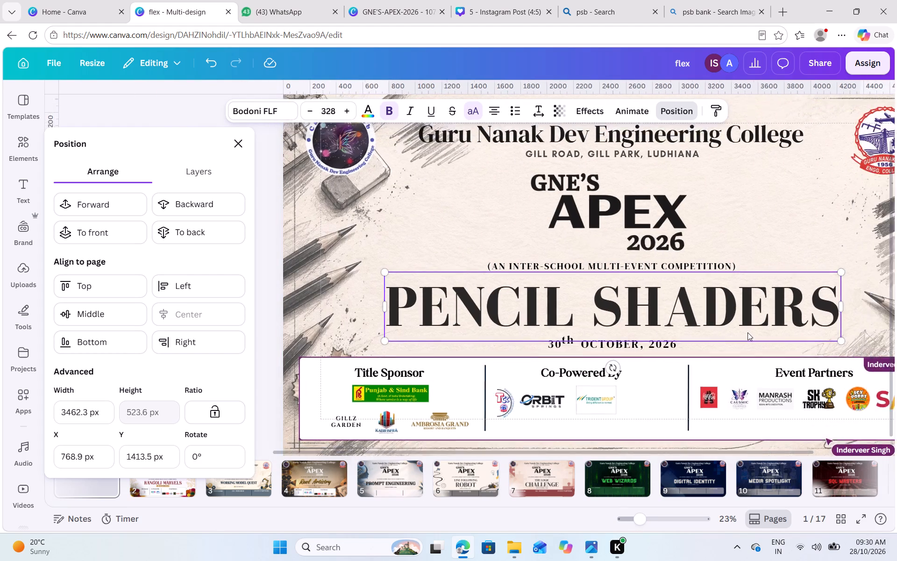
pyautogui.click(849, 369)
pyautogui.click(830, 374)
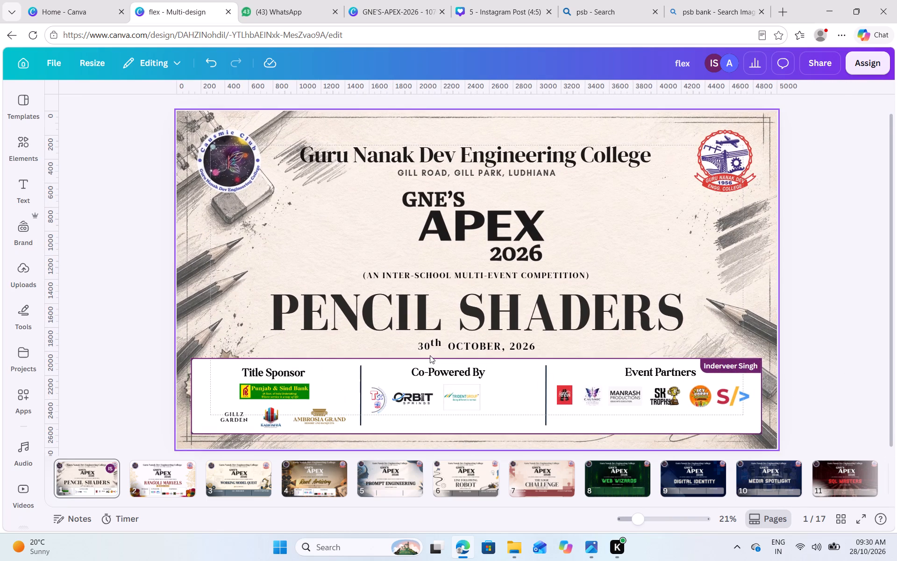
# Nudge the Co-Powered By heading very slightly right.
pyautogui.click(447, 381)
pyautogui.press('Right')
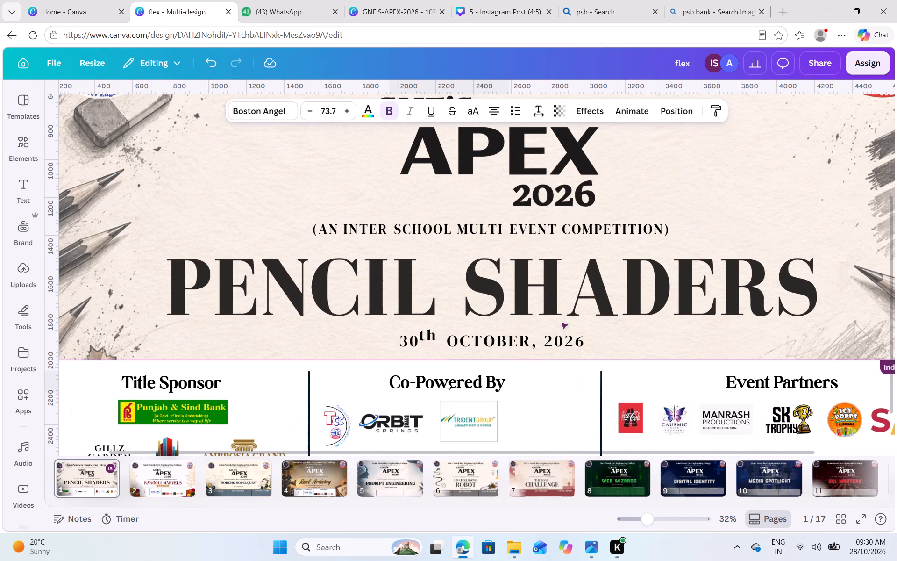
pyautogui.press('Right')
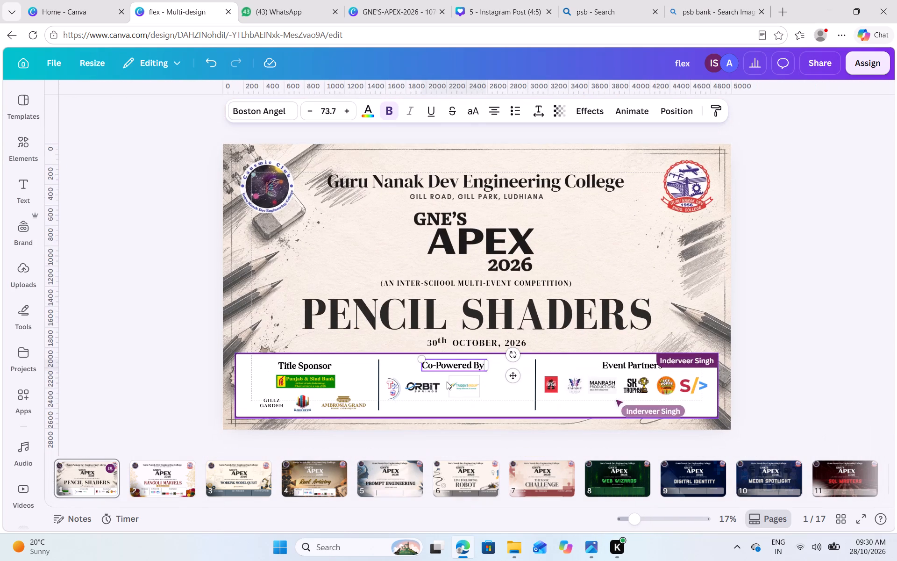
pyautogui.click(755, 382)
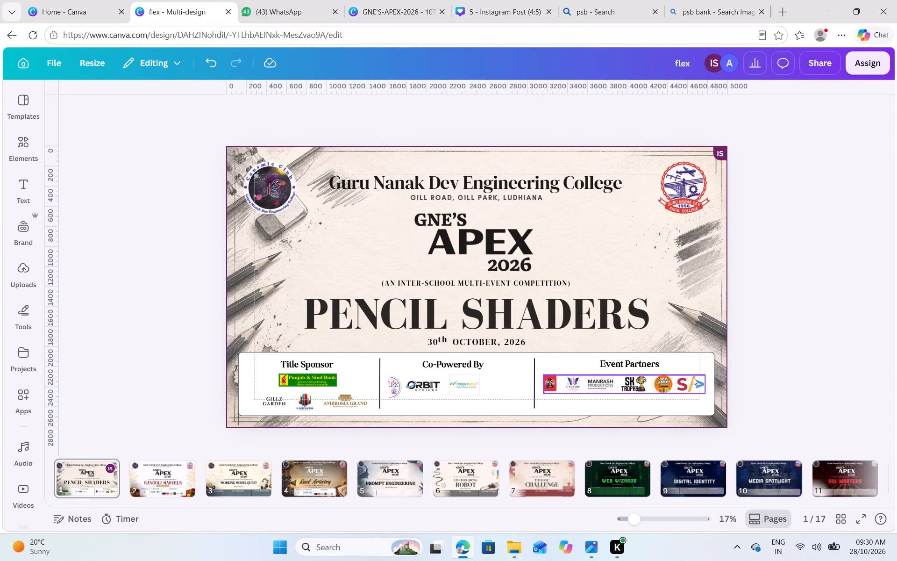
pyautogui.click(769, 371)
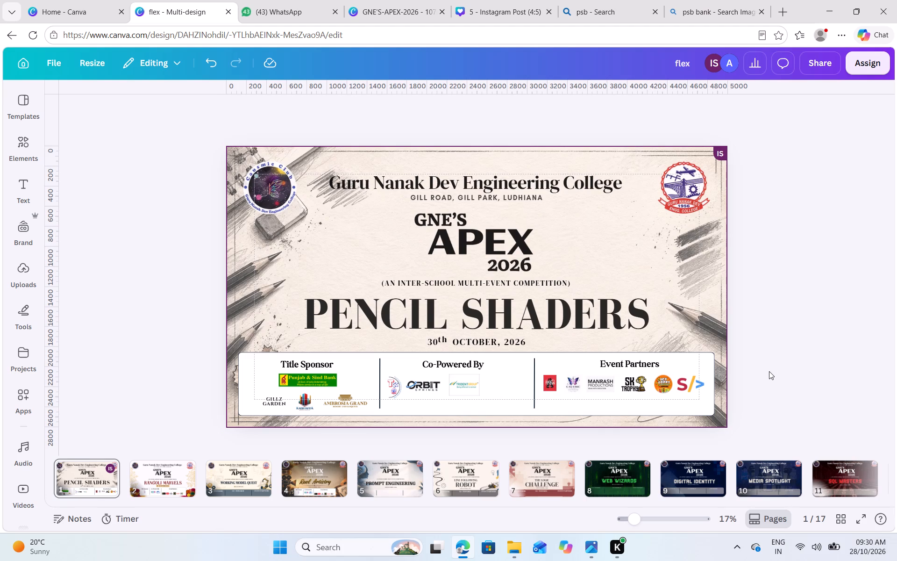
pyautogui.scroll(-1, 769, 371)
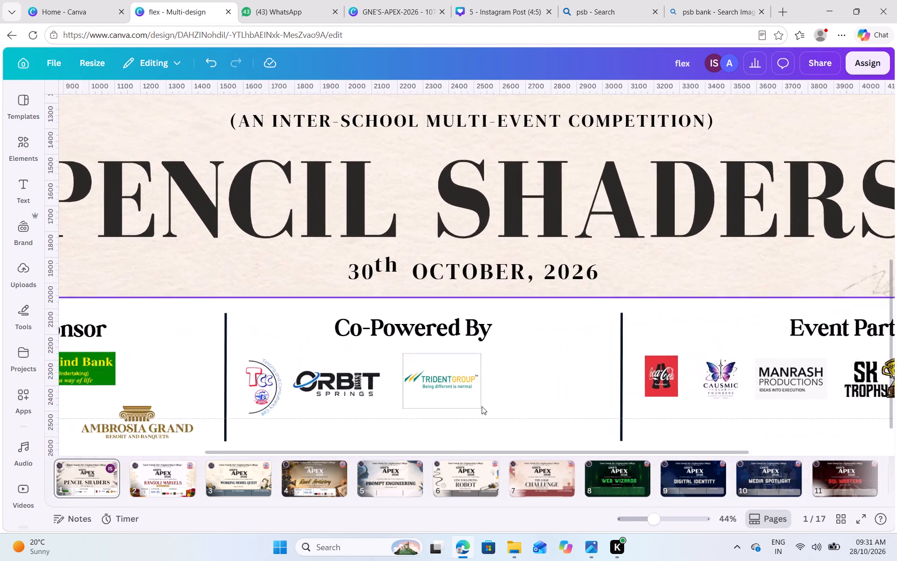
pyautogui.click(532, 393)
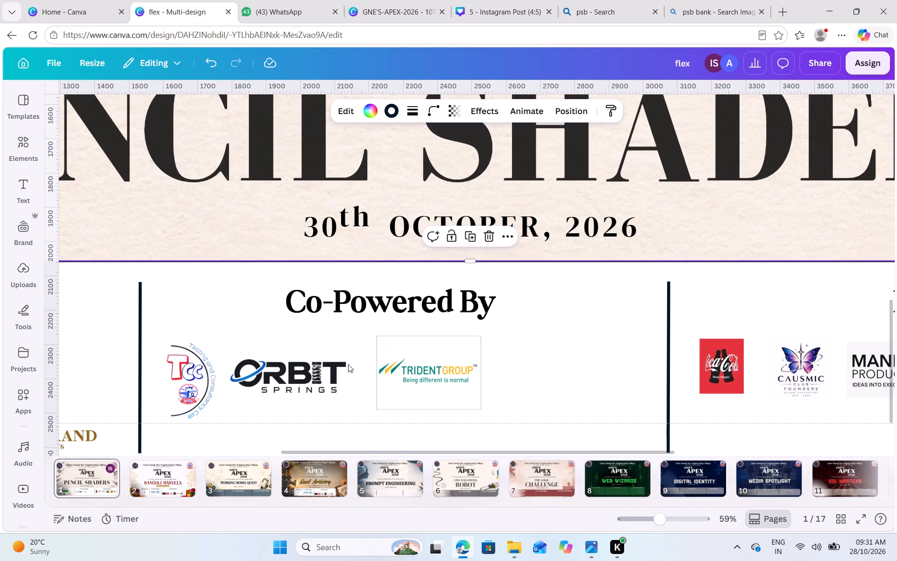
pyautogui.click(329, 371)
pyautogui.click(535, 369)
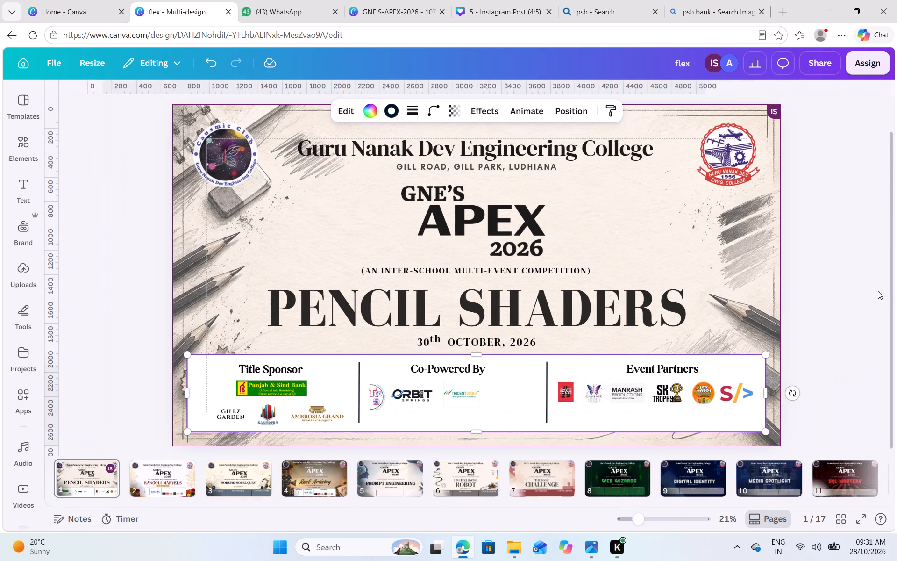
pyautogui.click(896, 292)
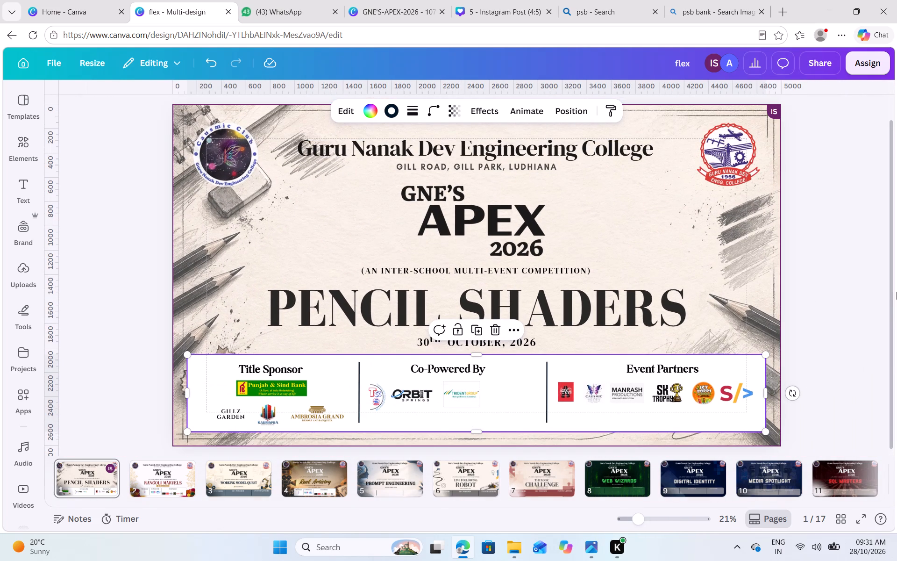